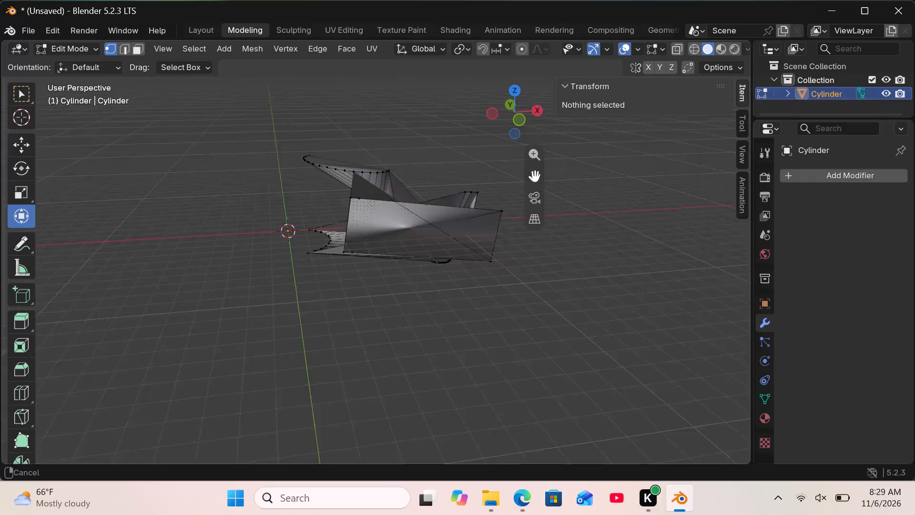
# Undo the last two changes to the Cylinder mesh and deselect all of its geometry.
pyautogui.moveTo(508, 119); pyautogui.dragTo(589, 124)
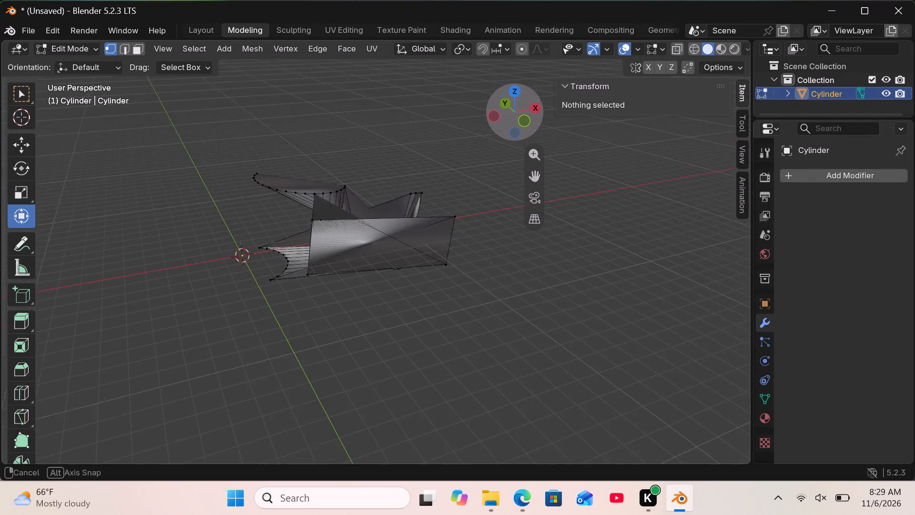
pyautogui.moveTo(589, 124); pyautogui.dragTo(51, 230)
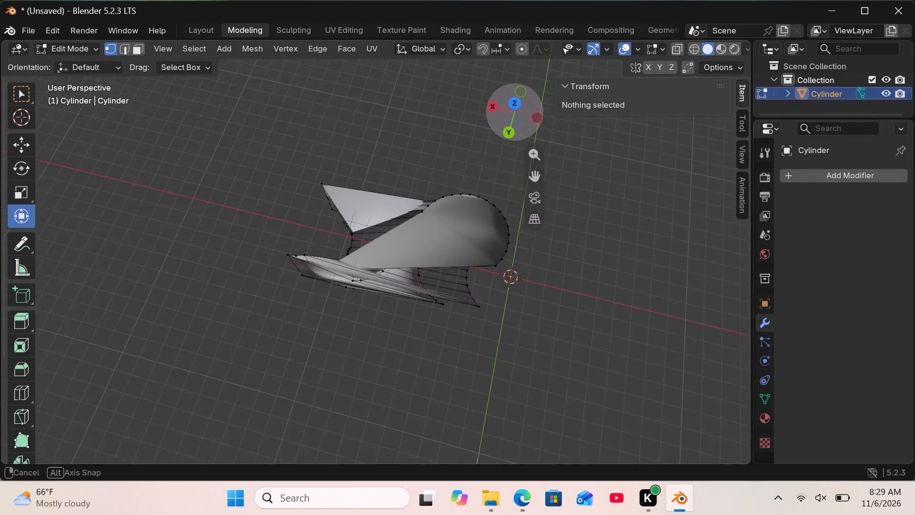
pyautogui.moveTo(51, 230); pyautogui.dragTo(668, 340)
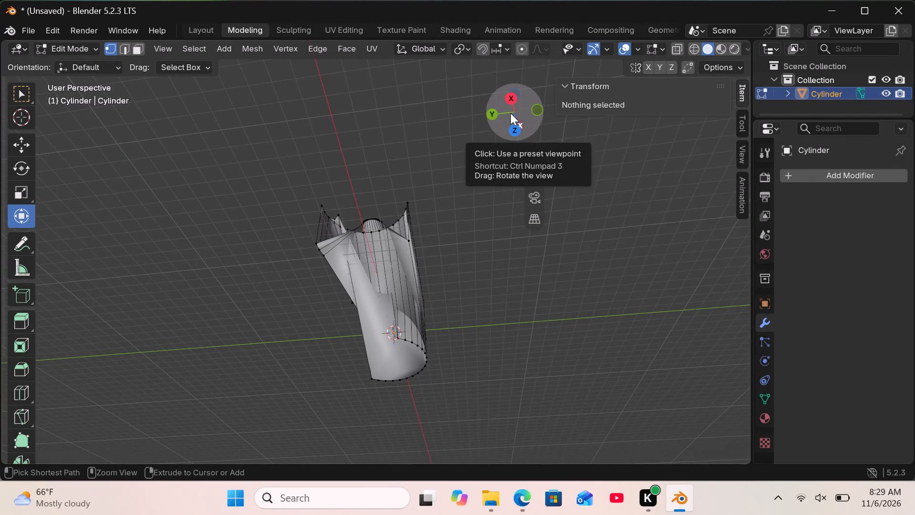
pyautogui.hotkey('ctrl', 'z')
pyautogui.hotkey('ctrl', 'z')
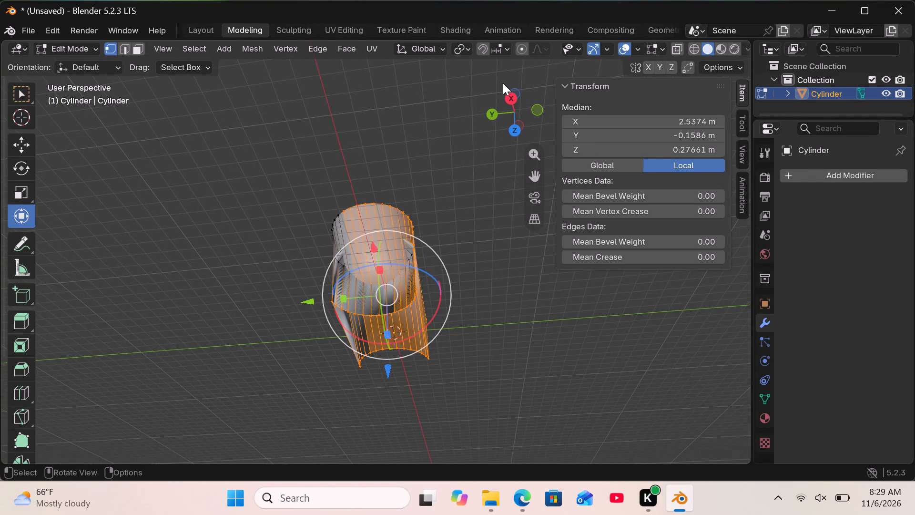
pyautogui.click(411, 165)
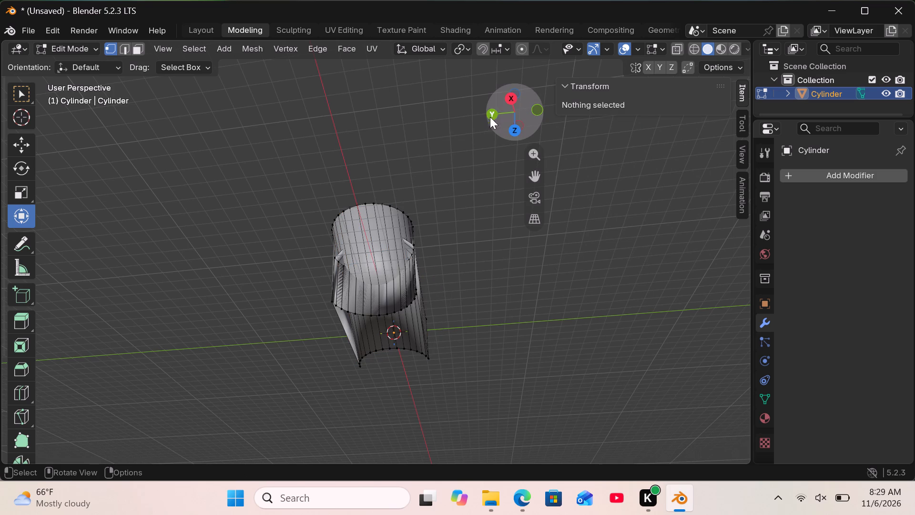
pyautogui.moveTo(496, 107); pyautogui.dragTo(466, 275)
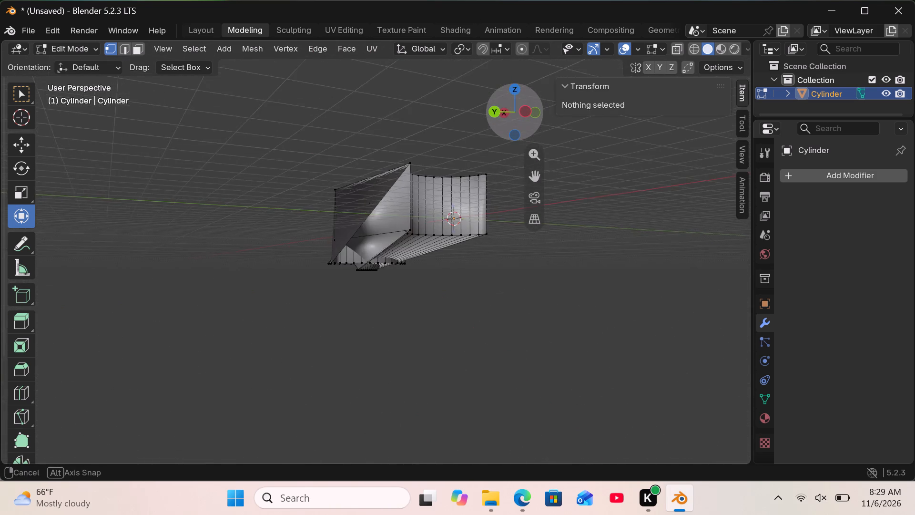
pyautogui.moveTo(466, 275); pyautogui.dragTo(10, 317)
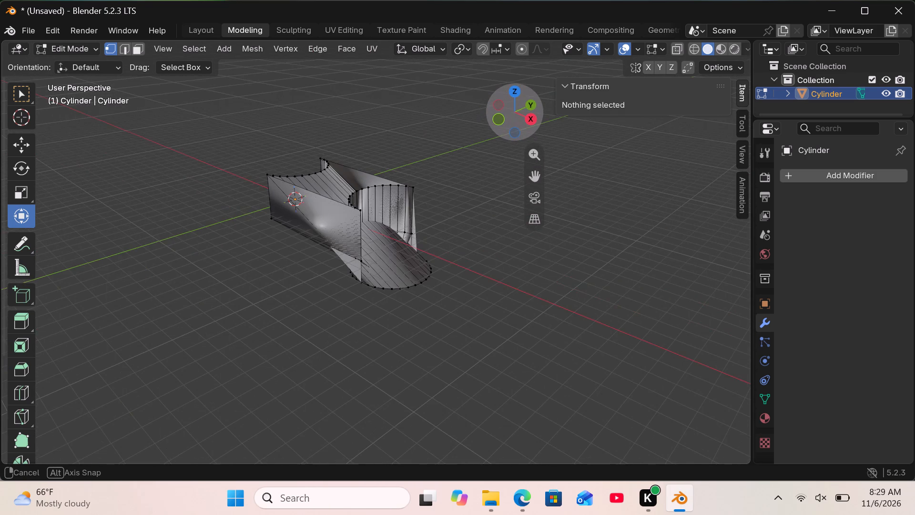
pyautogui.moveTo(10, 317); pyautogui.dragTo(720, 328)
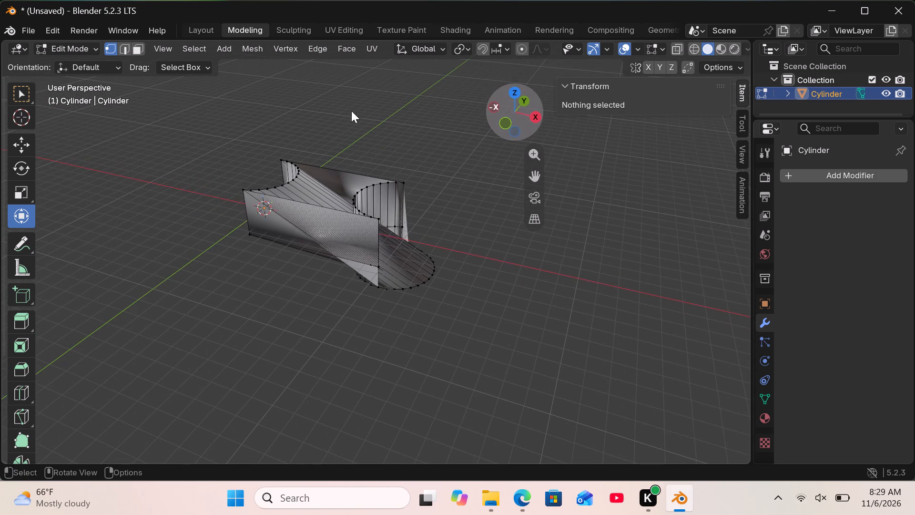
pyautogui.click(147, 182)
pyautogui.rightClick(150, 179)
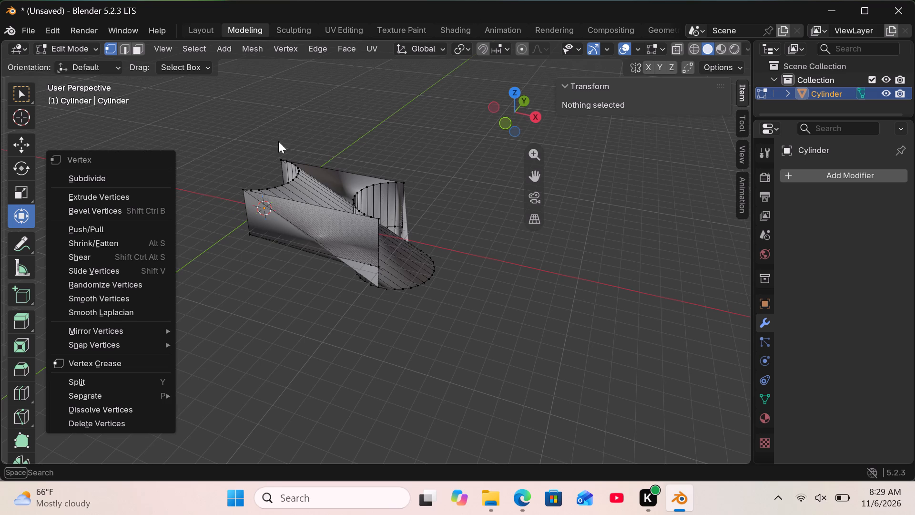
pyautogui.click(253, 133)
# Save the unsaved model as tool.blend in the Documents folder.
pyautogui.click(26, 35)
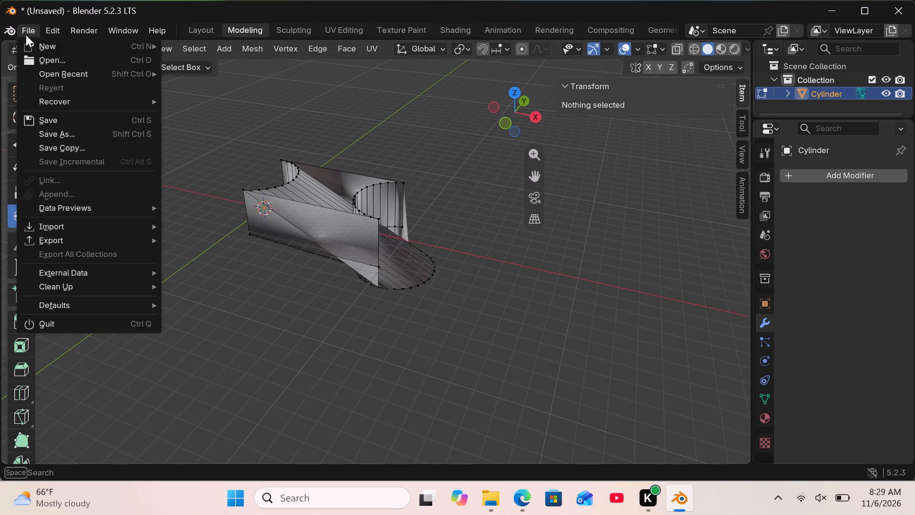
pyautogui.click(74, 131)
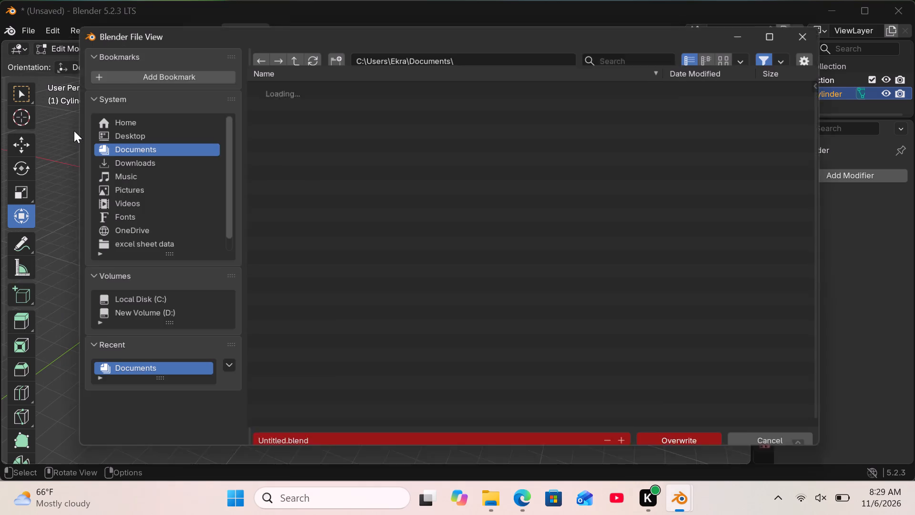
pyautogui.click(353, 433)
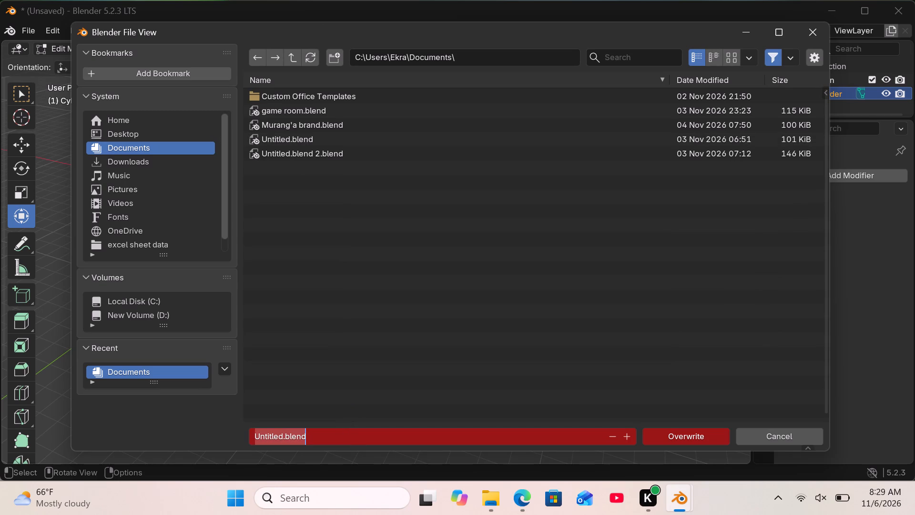
pyautogui.press('BackSpace')
pyautogui.write('tool')
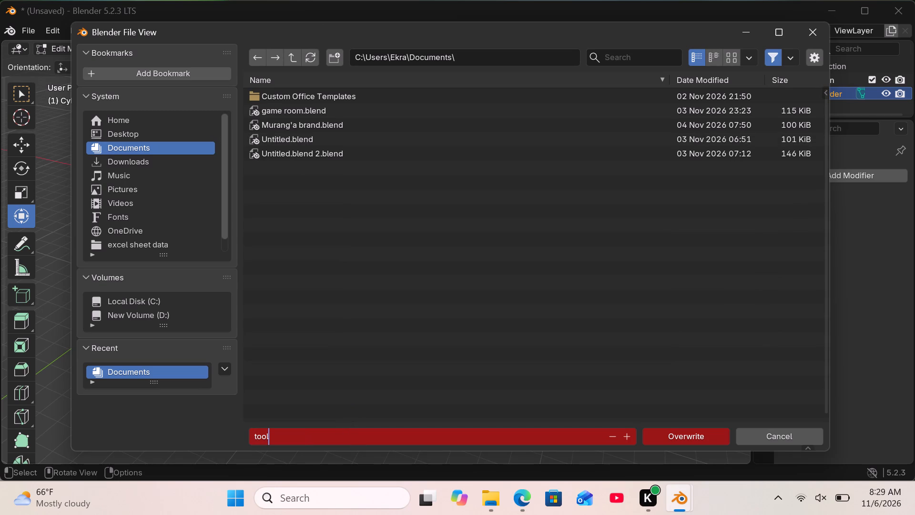
pyautogui.click(454, 417)
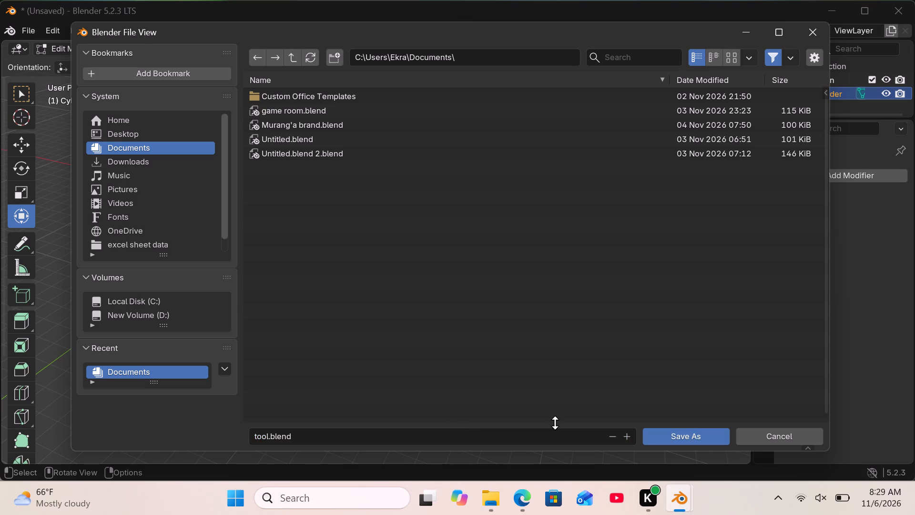
pyautogui.click(665, 434)
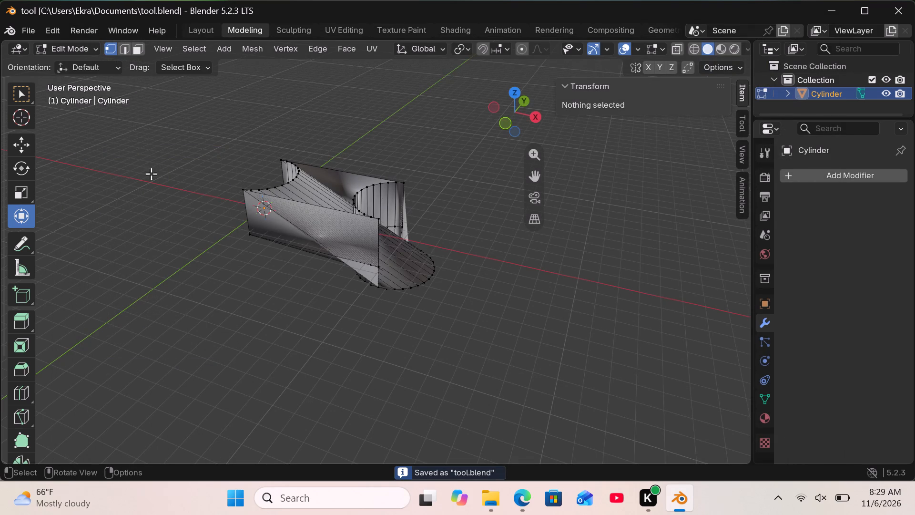
# Create a new file from the General template.
pyautogui.click(26, 39)
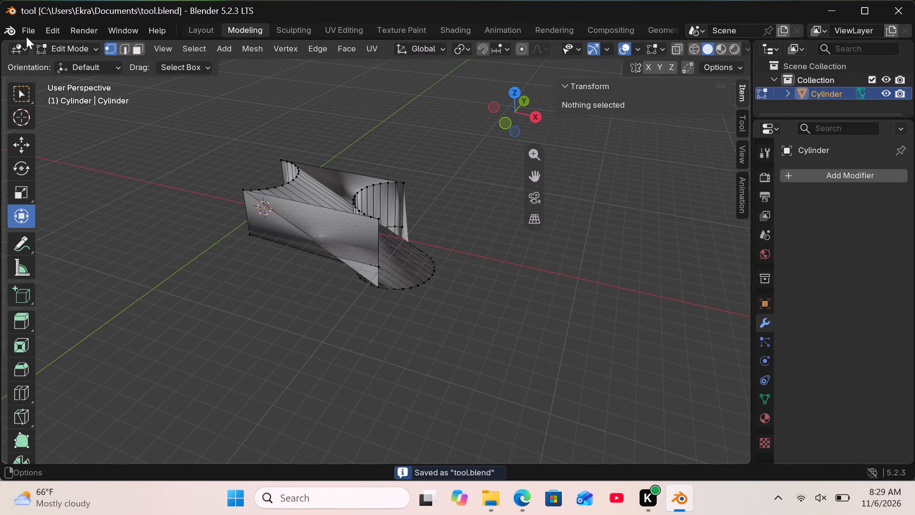
pyautogui.click(26, 35)
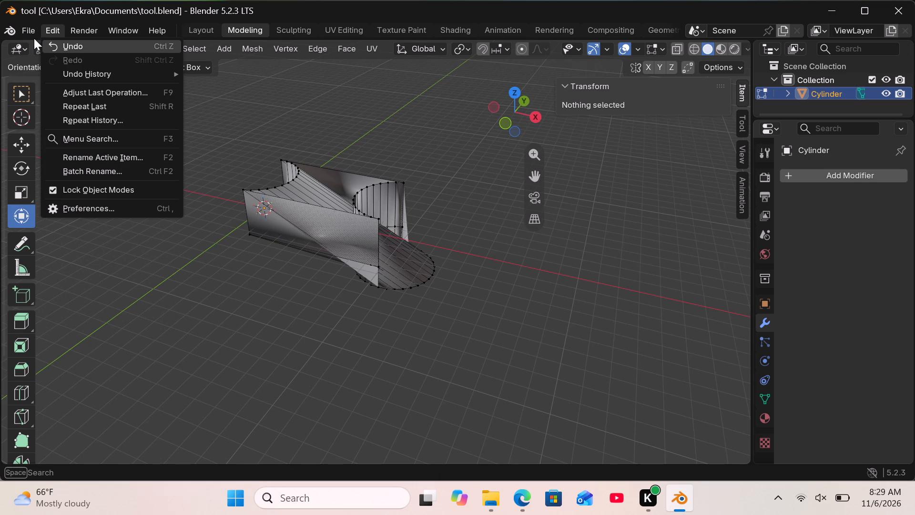
pyautogui.click(28, 31)
pyautogui.click(29, 29)
pyautogui.click(43, 45)
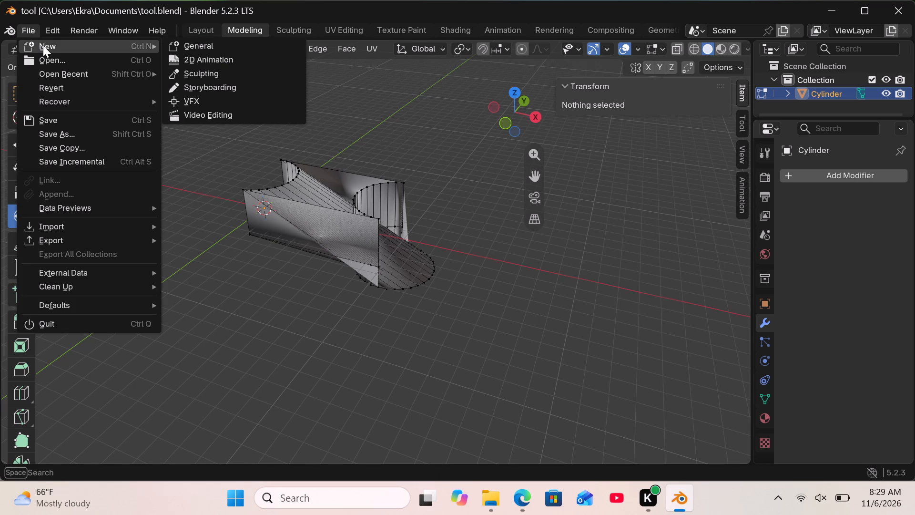
pyautogui.click(204, 47)
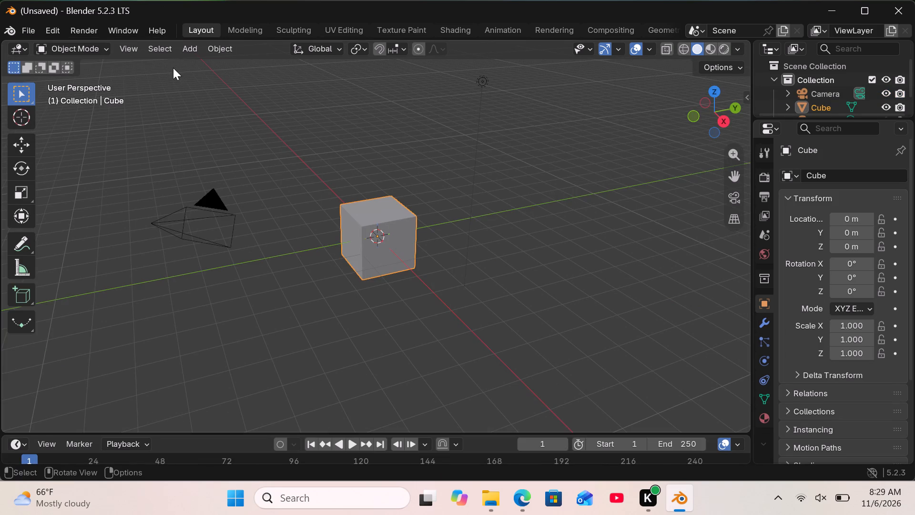
# Delete the default camera, cube and light from the new scene.
pyautogui.moveTo(173, 68); pyautogui.dragTo(541, 417)
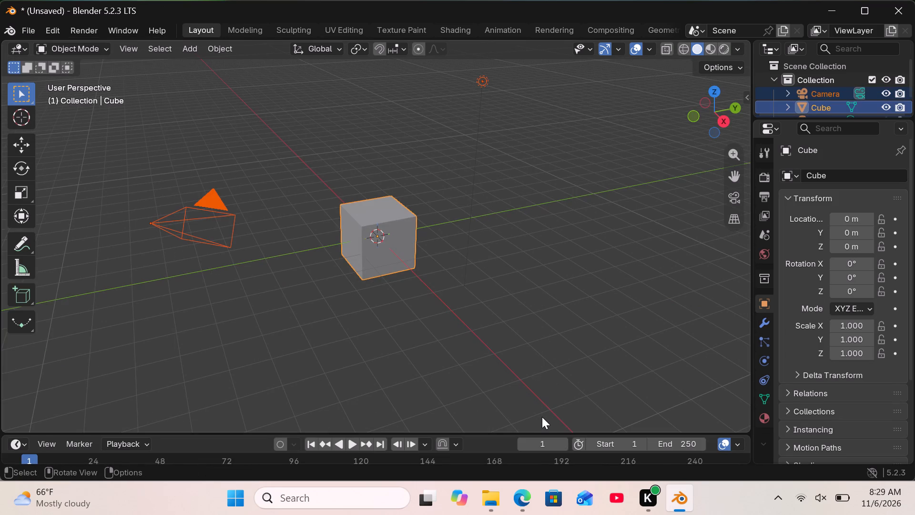
pyautogui.press('Delete')
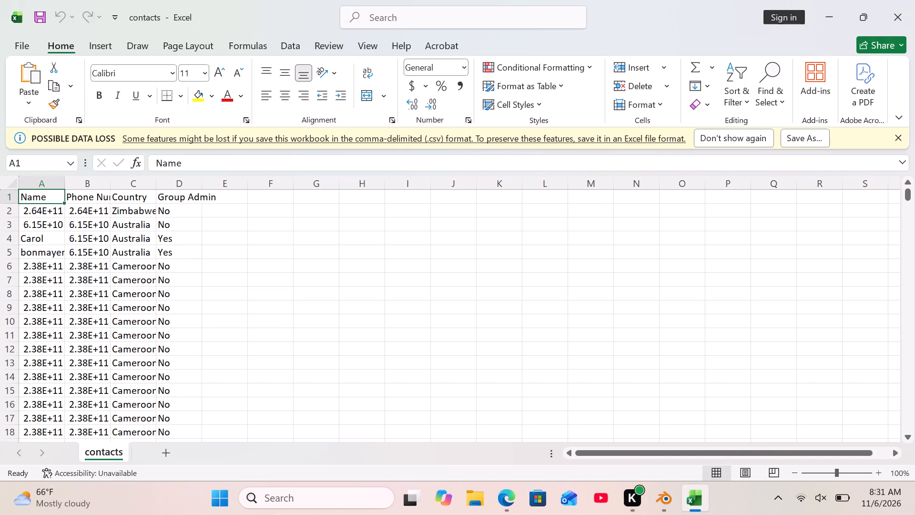
# Look through the contacts sheet down to its last row and back to the header, dismissing the possible data loss notice.
pyautogui.scroll(-19, 210, 282)
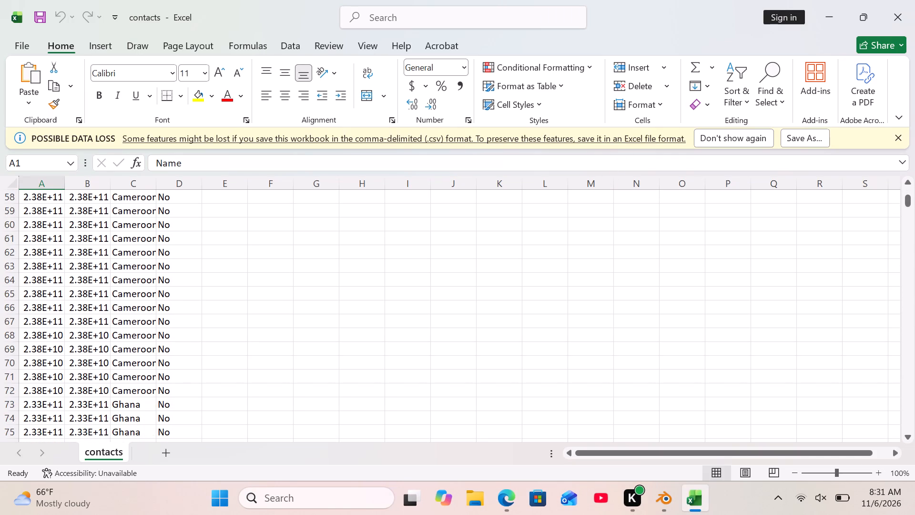
pyautogui.scroll(-12, 209, 282)
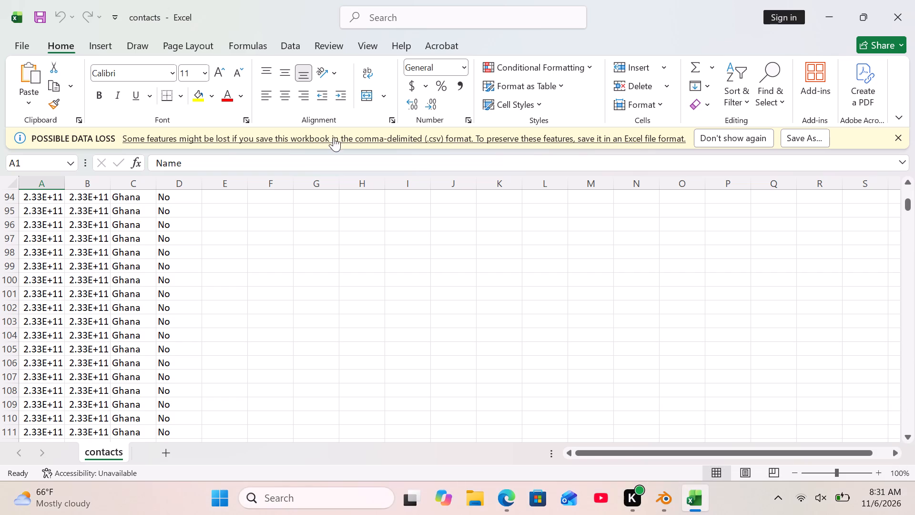
pyautogui.click(898, 136)
pyautogui.scroll(-3, 746, 305)
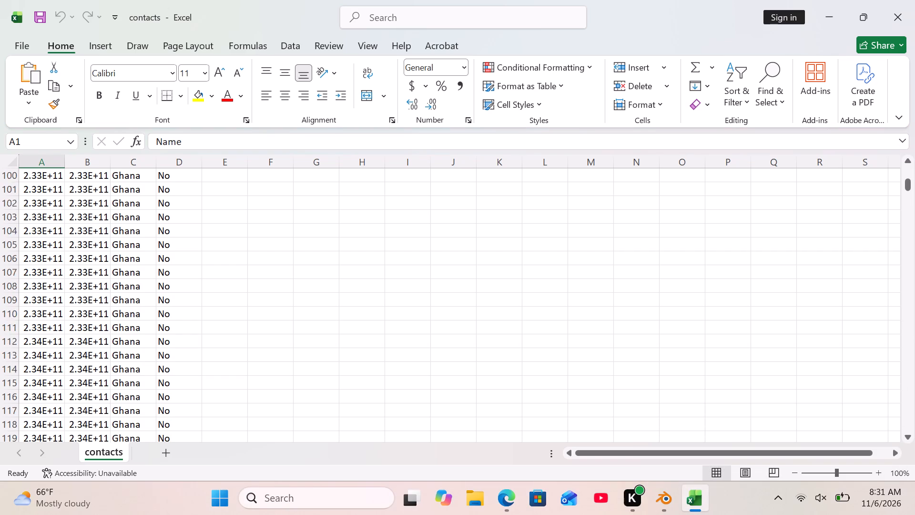
pyautogui.scroll(-4, 746, 305)
pyautogui.moveTo(908, 190); pyautogui.dragTo(907, 268)
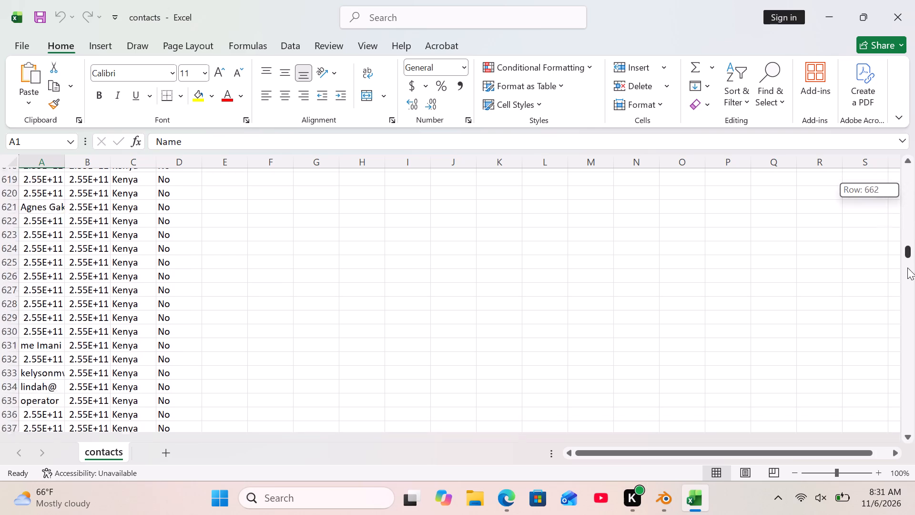
pyautogui.moveTo(907, 268); pyautogui.dragTo(914, 430)
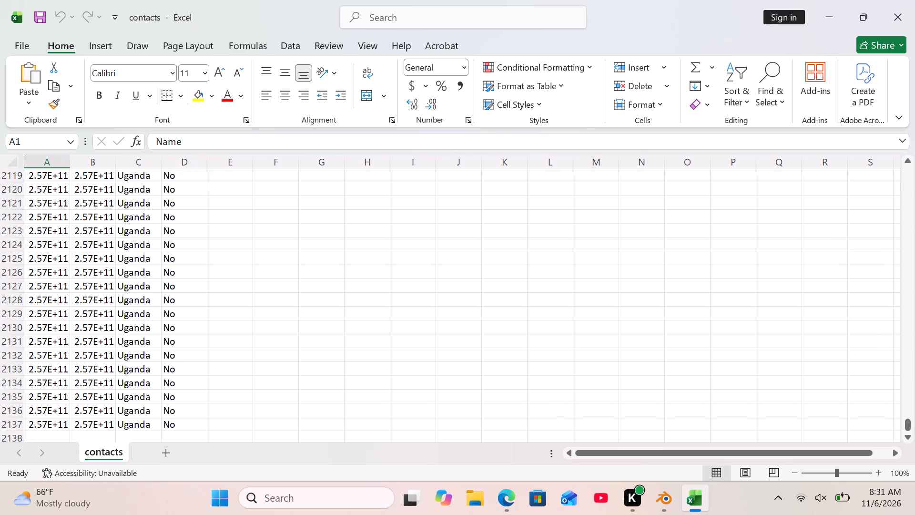
pyautogui.moveTo(906, 428); pyautogui.dragTo(891, 154)
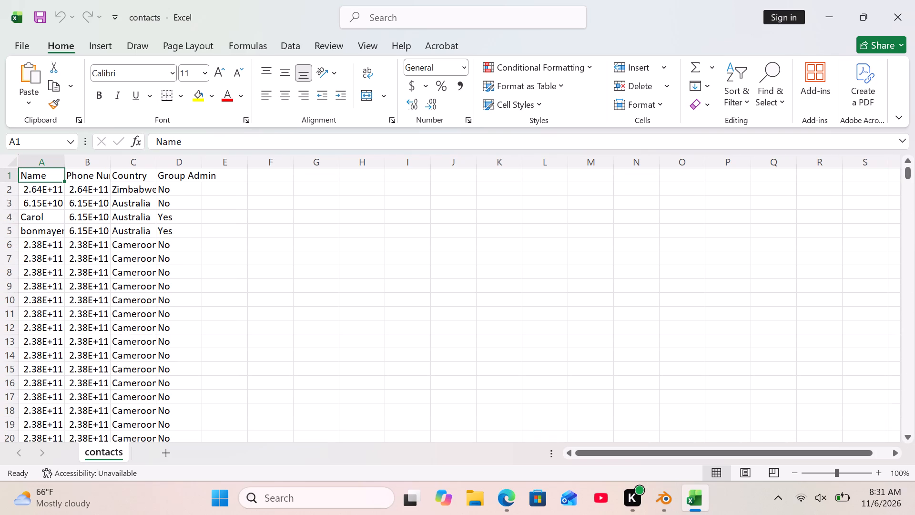
# Select the whole contacts table and auto-fit the widths of columns A to D to their contents.
pyautogui.click(45, 175)
pyautogui.hotkey('ctrl', 'a')
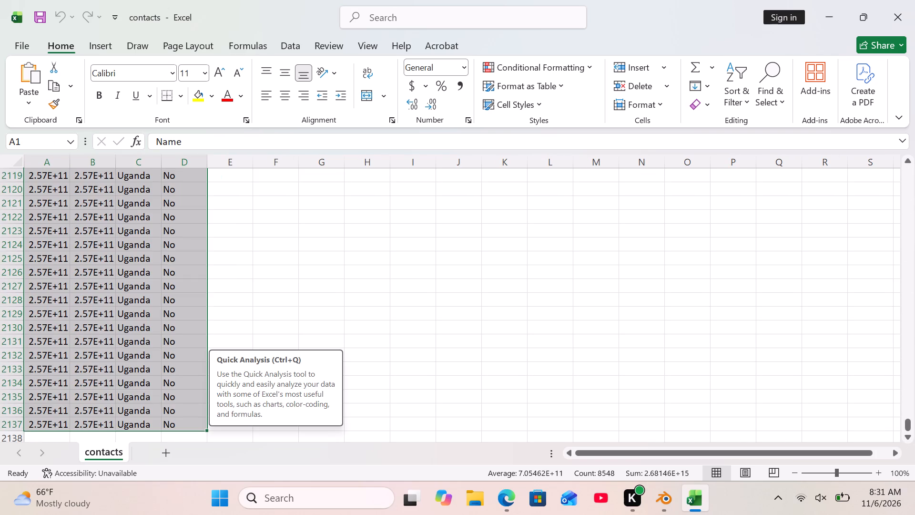
pyautogui.doubleClick(71, 158)
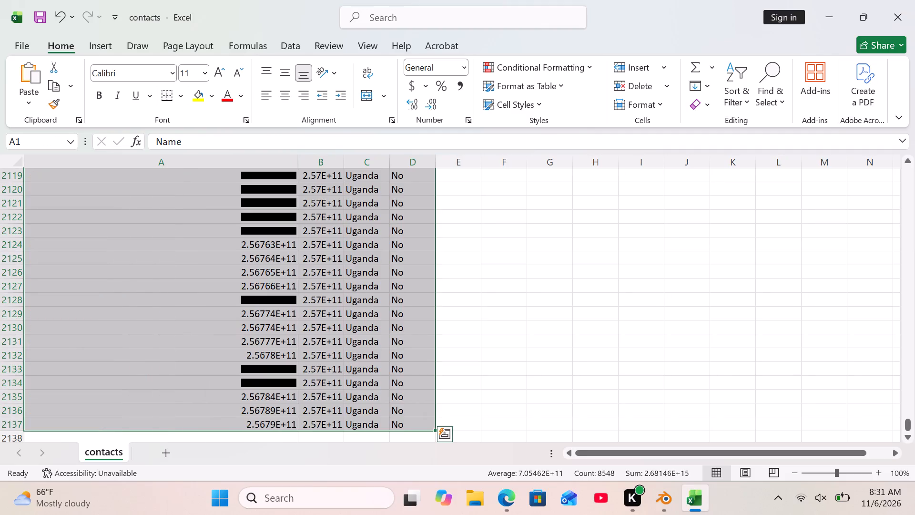
pyautogui.doubleClick(342, 162)
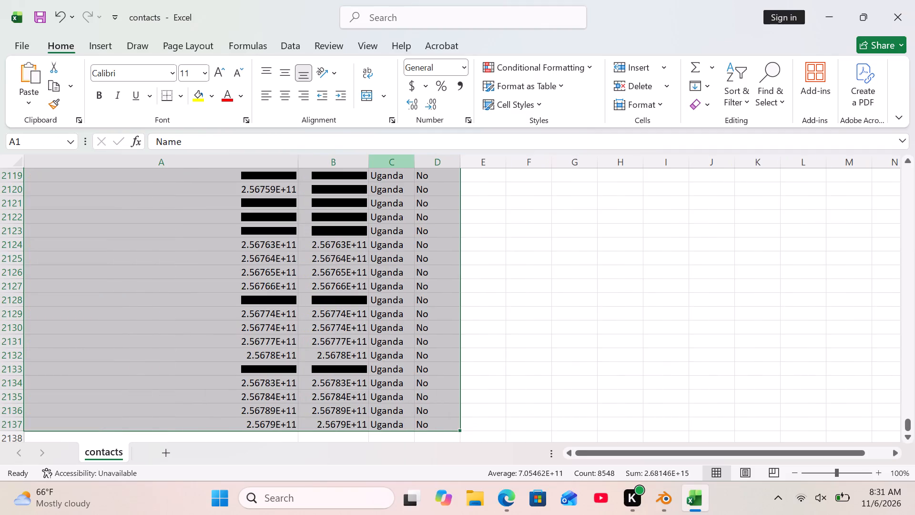
pyautogui.doubleClick(416, 164)
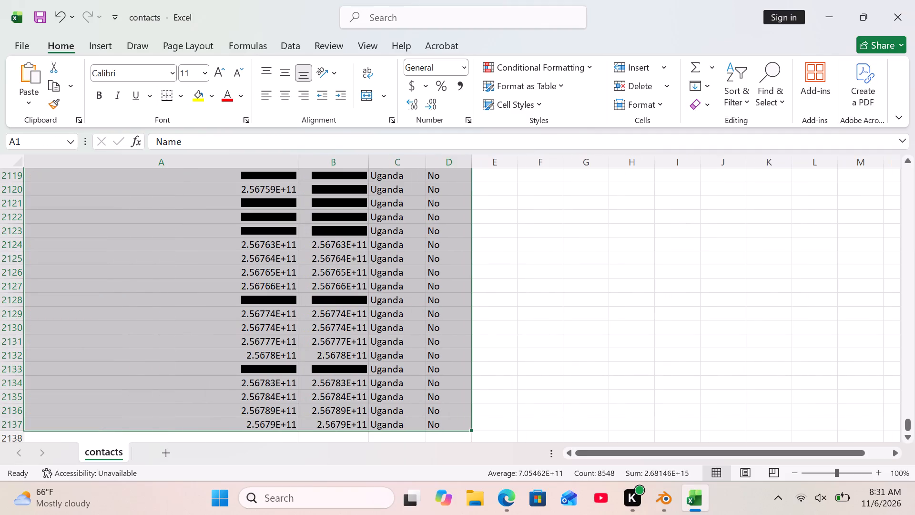
pyautogui.doubleClick(473, 162)
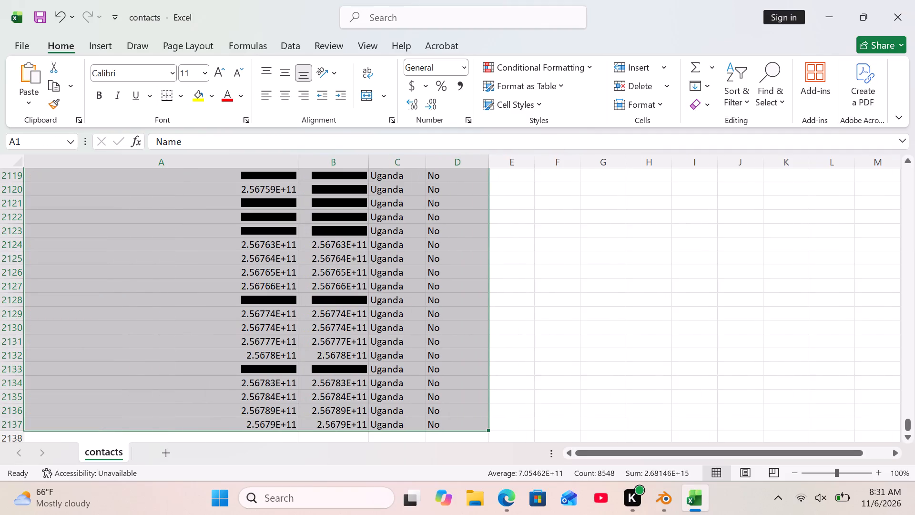
# Examine the widened contacts table from its last rows back up to the header, checking the names and phone numbers, and clear the selection.
pyautogui.scroll(11, 398, 253)
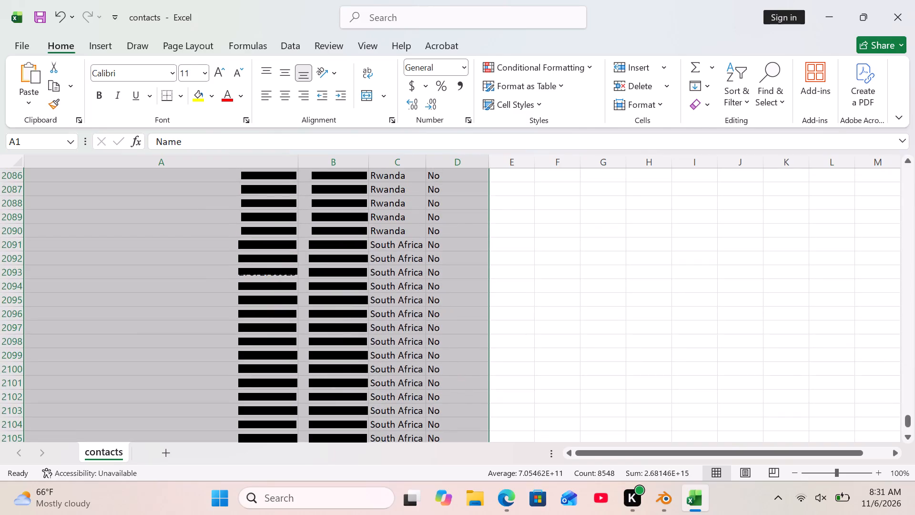
pyautogui.scroll(4, 398, 253)
pyautogui.scroll(17, 398, 253)
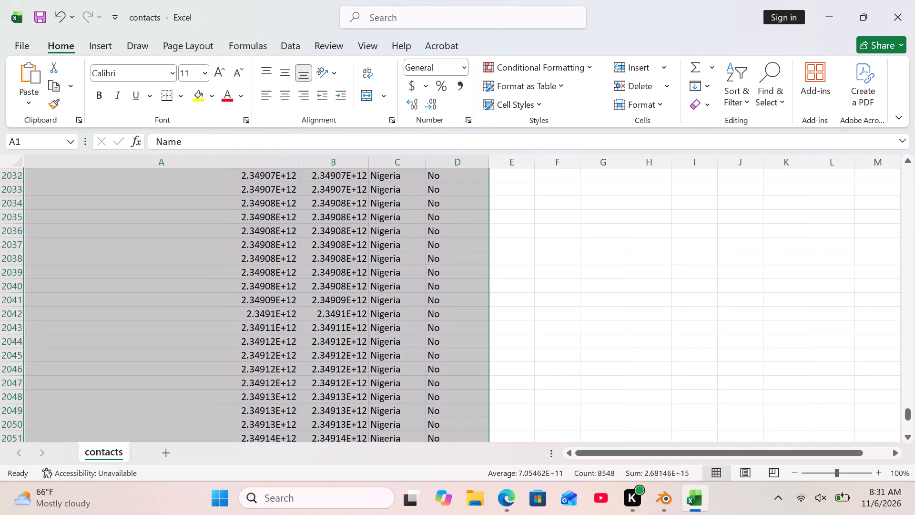
pyautogui.scroll(20, 398, 253)
pyautogui.scroll(5, 398, 253)
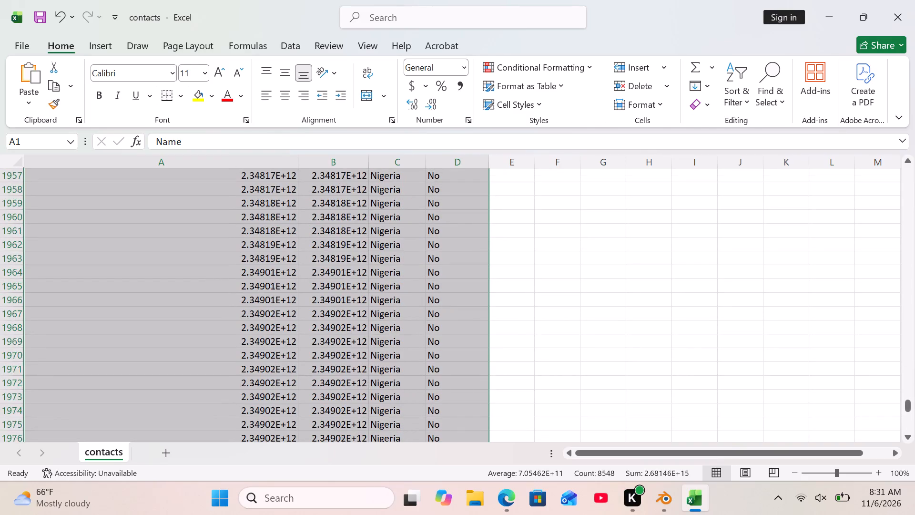
pyautogui.scroll(13, 398, 253)
pyautogui.scroll(12, 398, 253)
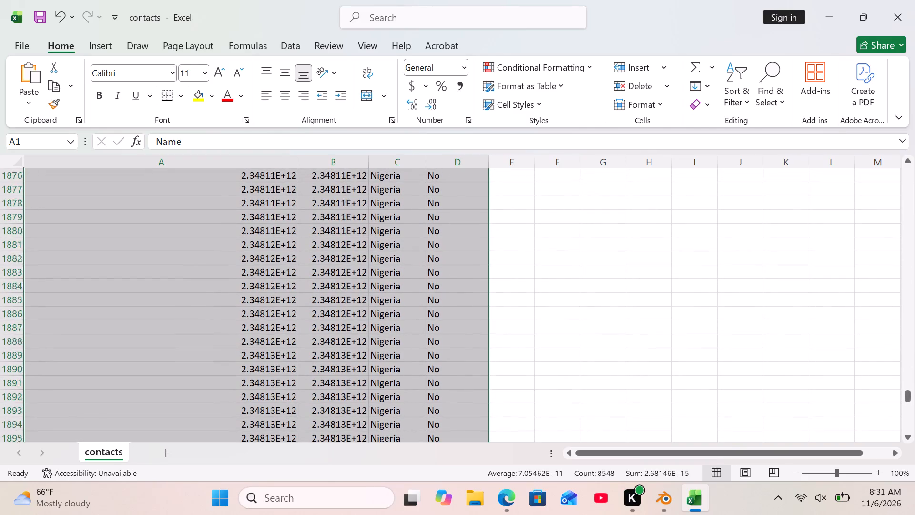
pyautogui.scroll(20, 398, 253)
pyautogui.scroll(7, 398, 253)
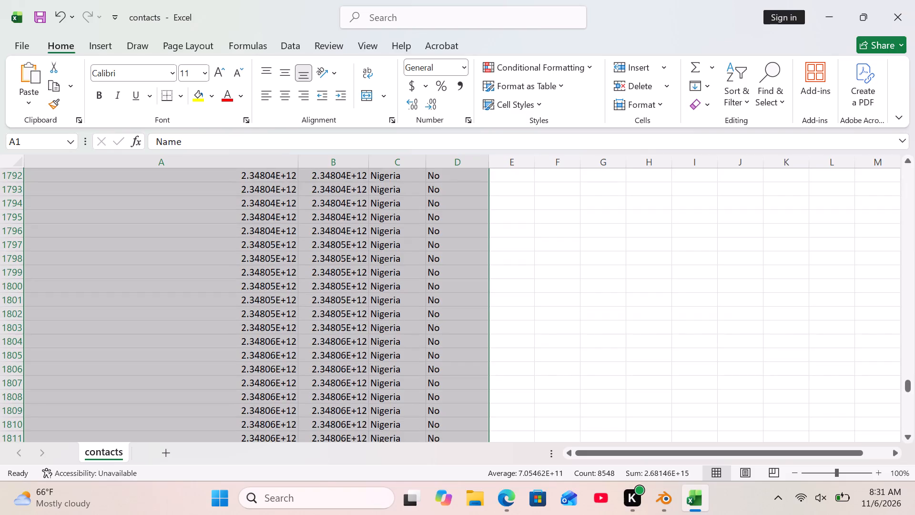
pyautogui.moveTo(910, 387); pyautogui.dragTo(908, 346)
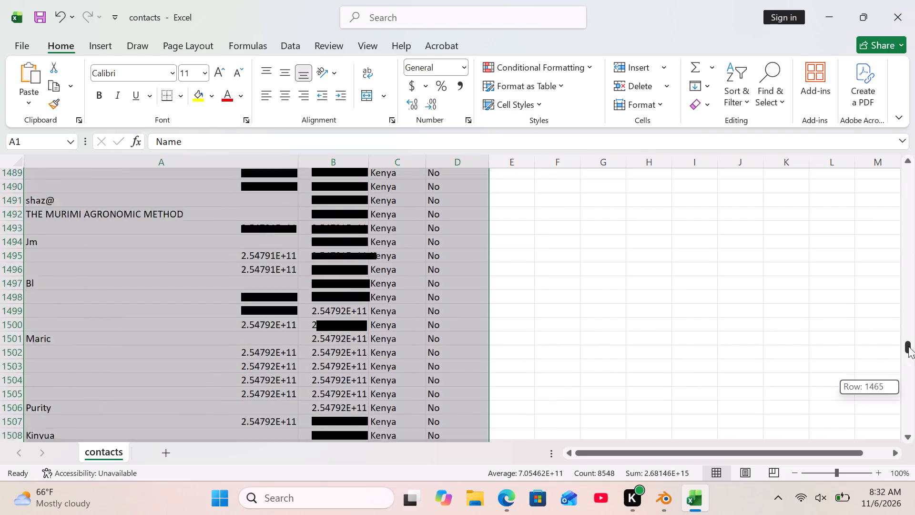
pyautogui.moveTo(908, 346); pyautogui.dragTo(907, 323)
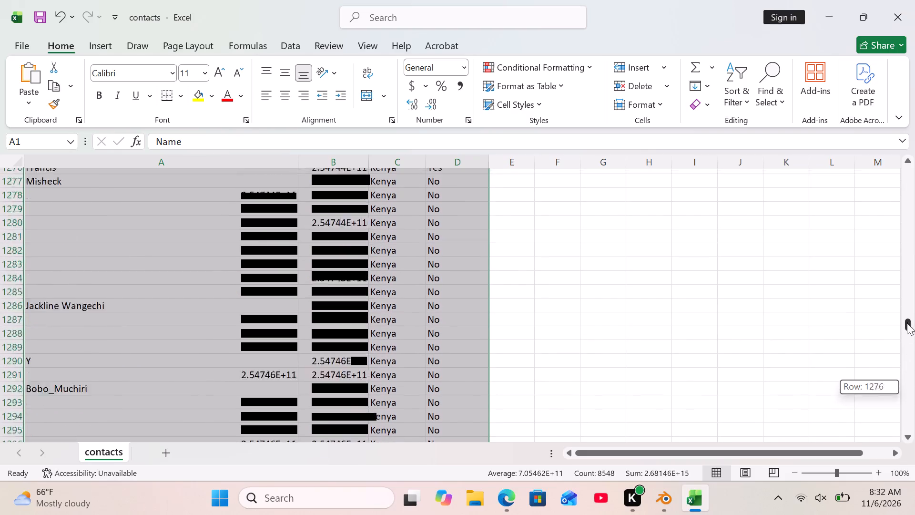
pyautogui.moveTo(907, 323); pyautogui.dragTo(899, 228)
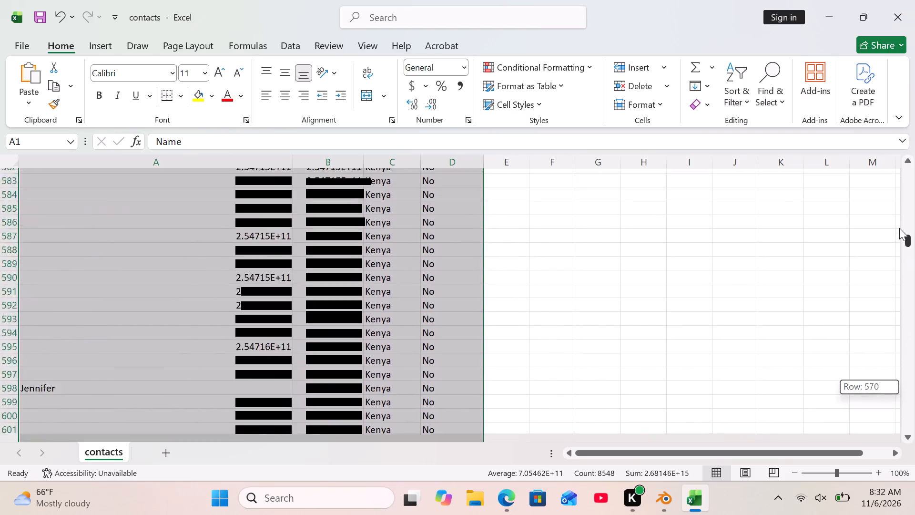
pyautogui.moveTo(899, 228); pyautogui.dragTo(899, 170)
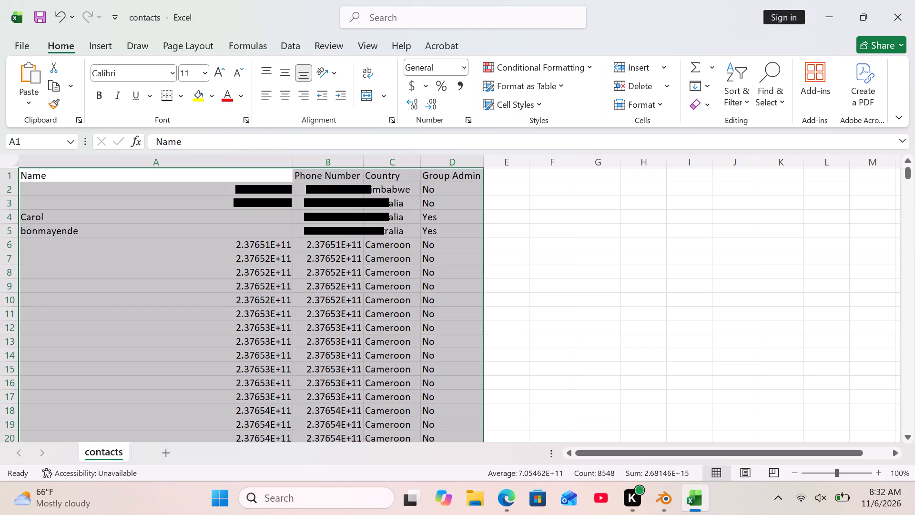
pyautogui.click(686, 252)
# Format the Name column with the Number format and left-align its contents.
pyautogui.click(71, 161)
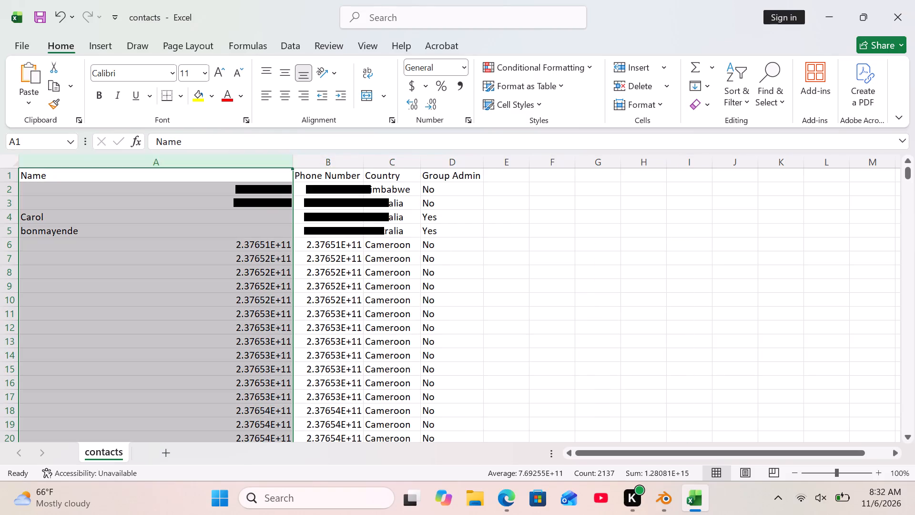
pyautogui.click(462, 67)
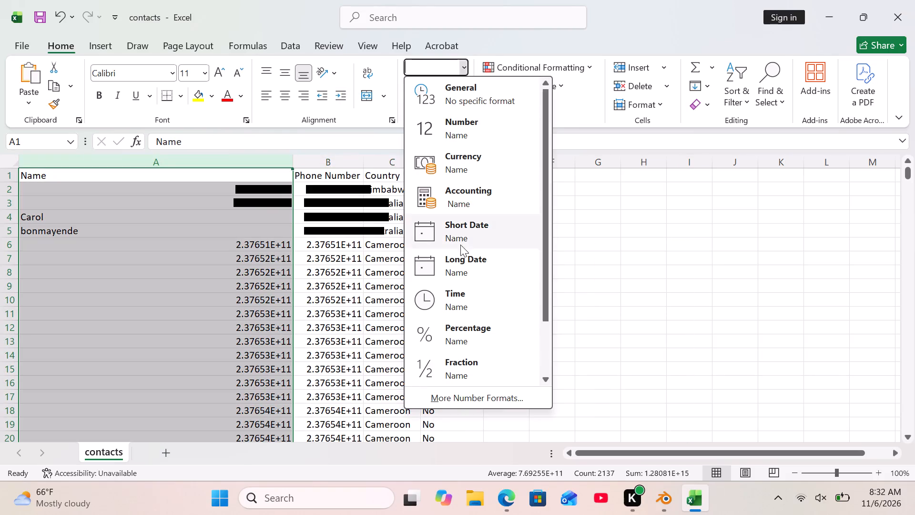
pyautogui.click(459, 97)
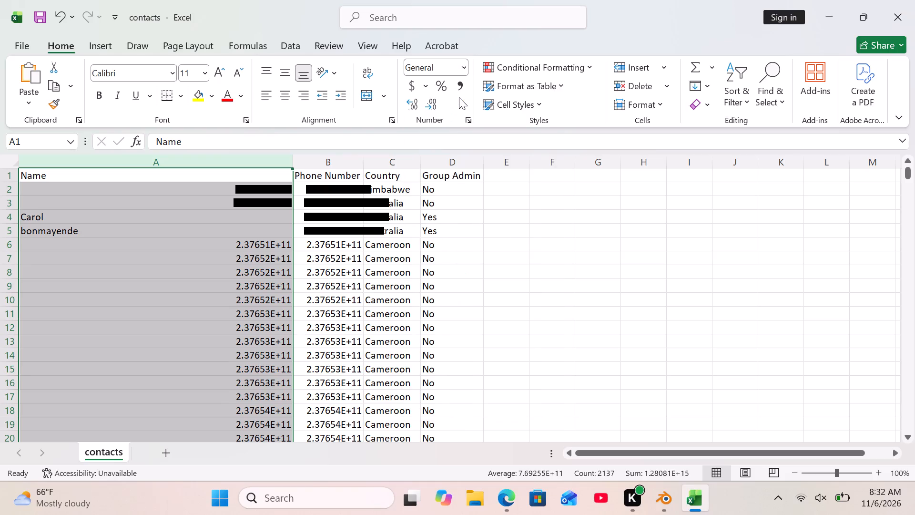
pyautogui.click(442, 70)
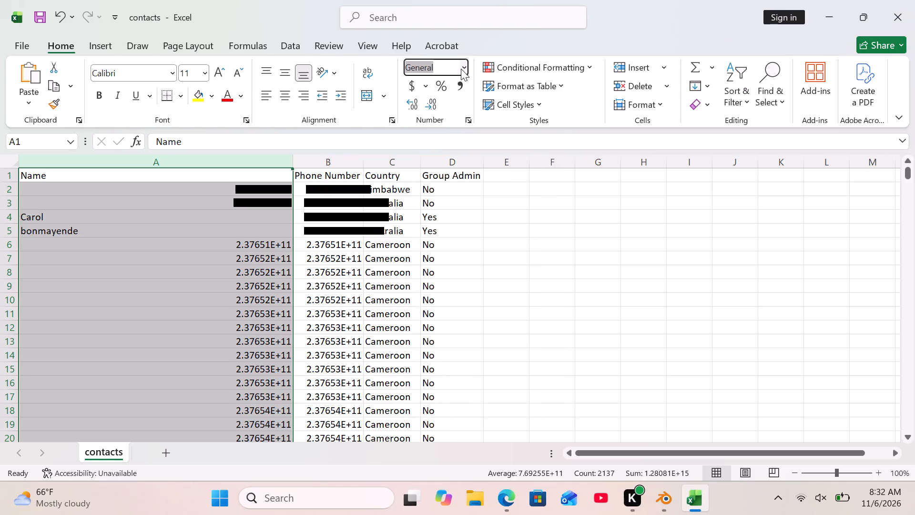
pyautogui.click(462, 68)
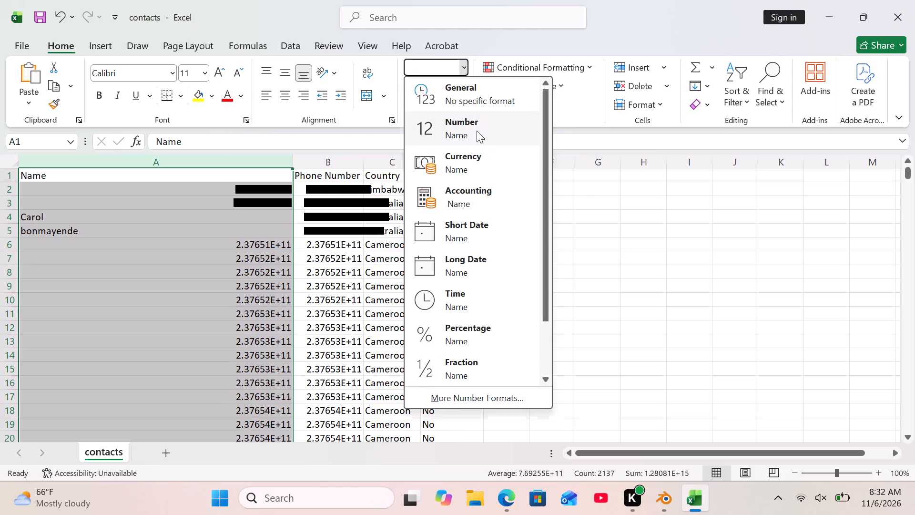
pyautogui.click(477, 131)
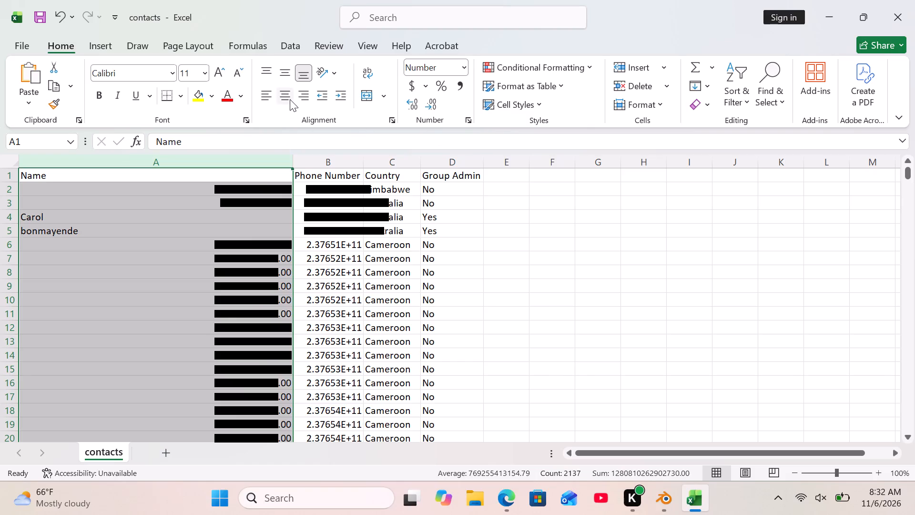
pyautogui.click(273, 98)
# Narrow the Name column so it ends just past its longest entries.
pyautogui.doubleClick(291, 162)
pyautogui.moveTo(293, 162); pyautogui.dragTo(139, 156)
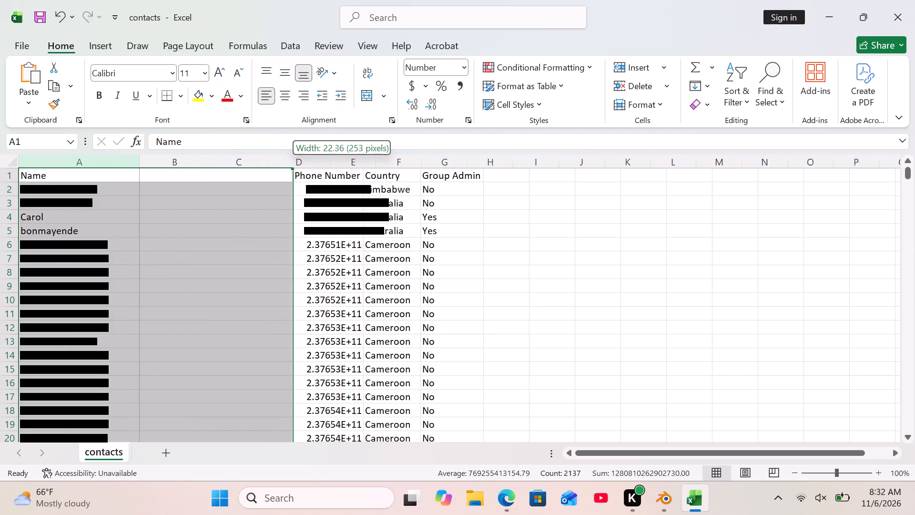
pyautogui.moveTo(139, 156); pyautogui.dragTo(122, 156)
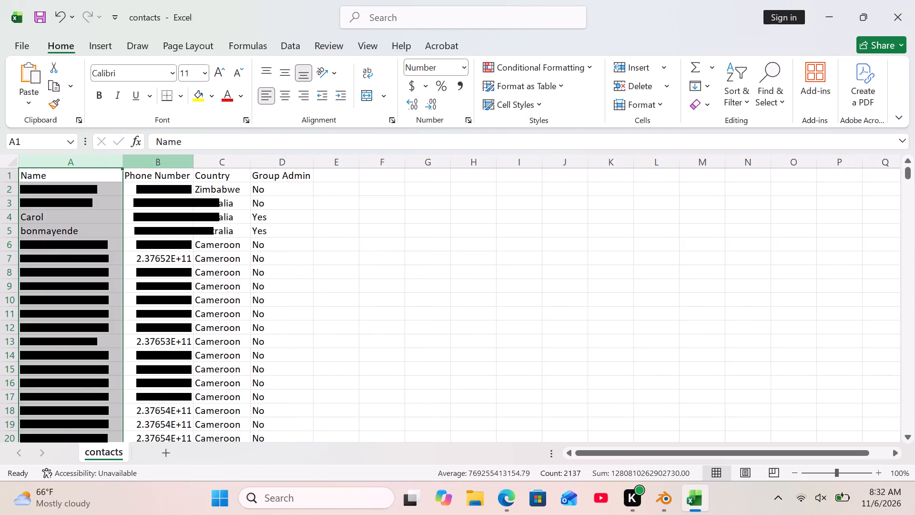
# Format the Phone Number column as Number with no decimal places and left-align it.
pyautogui.click(170, 157)
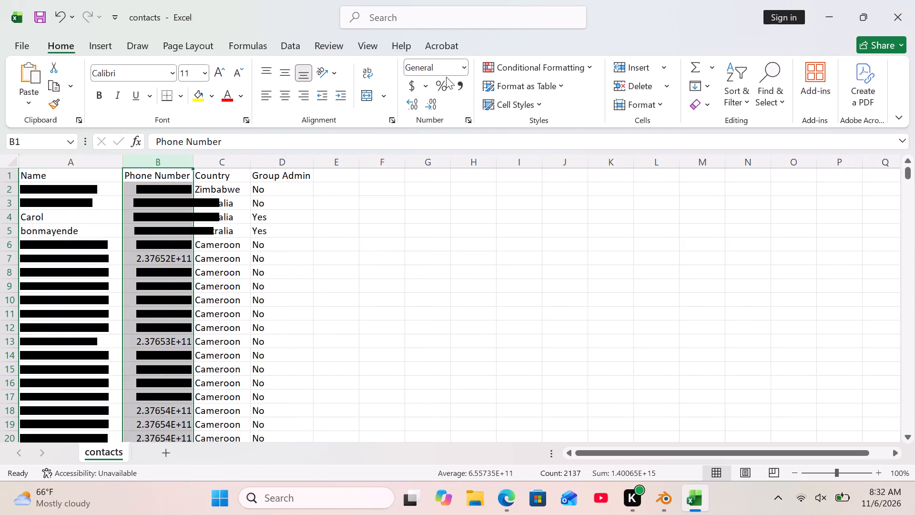
pyautogui.click(458, 69)
pyautogui.click(466, 69)
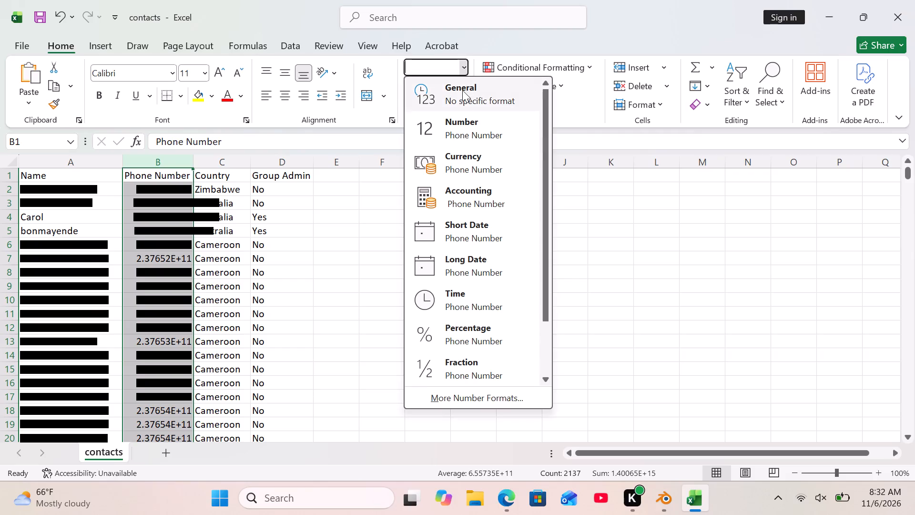
pyautogui.click(451, 125)
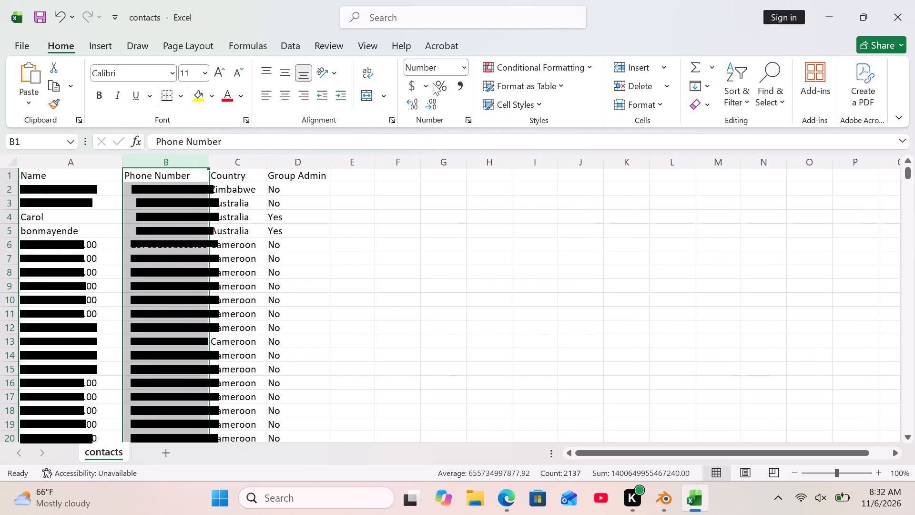
pyautogui.click(412, 100)
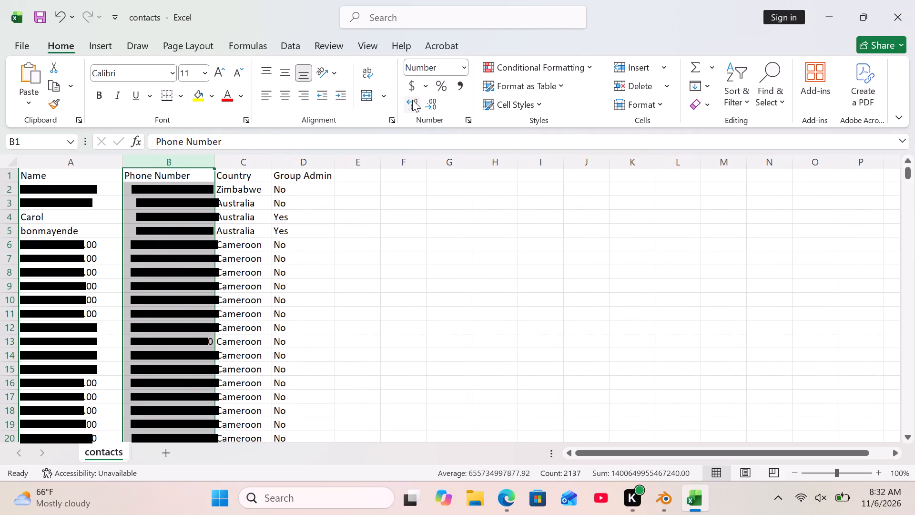
pyautogui.click(412, 100)
pyautogui.doubleClick(429, 102)
pyautogui.click(429, 102)
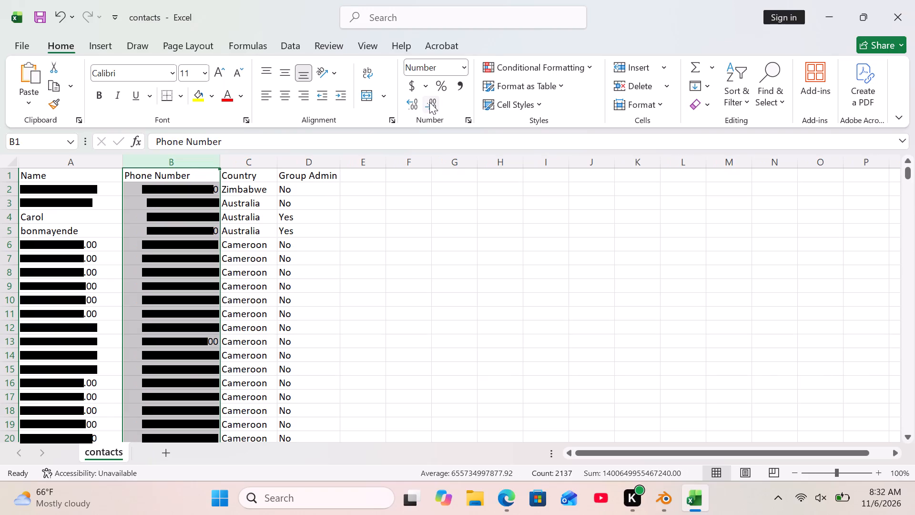
pyautogui.click(429, 102)
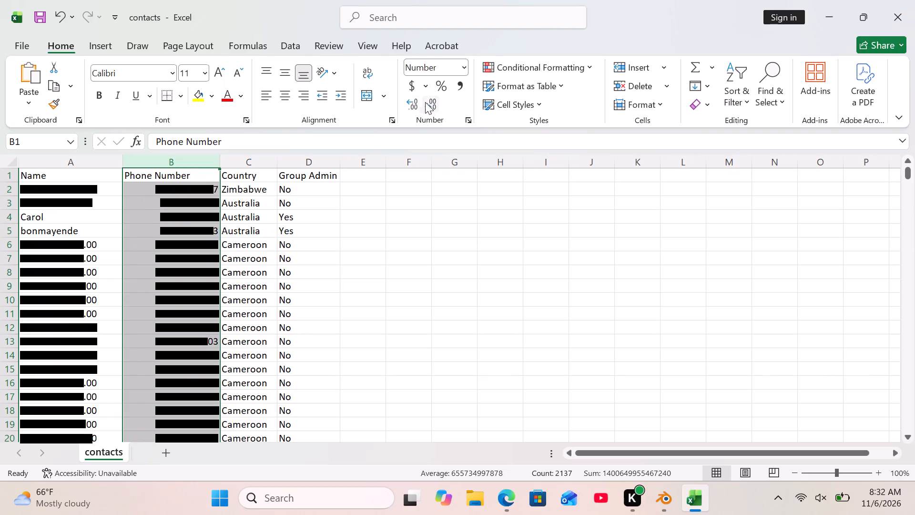
pyautogui.click(272, 94)
# Remove both decimal places from the numbers in the Name column.
pyautogui.click(88, 157)
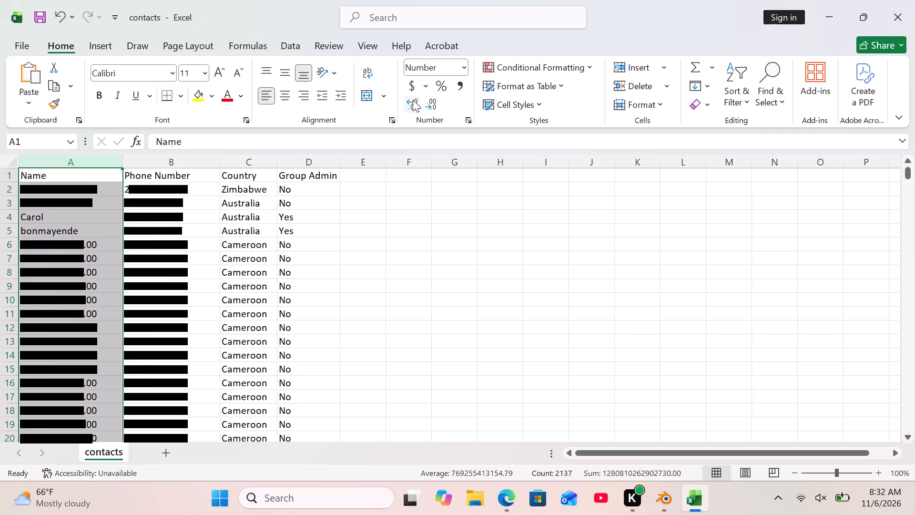
pyautogui.click(435, 101)
pyautogui.click(435, 101)
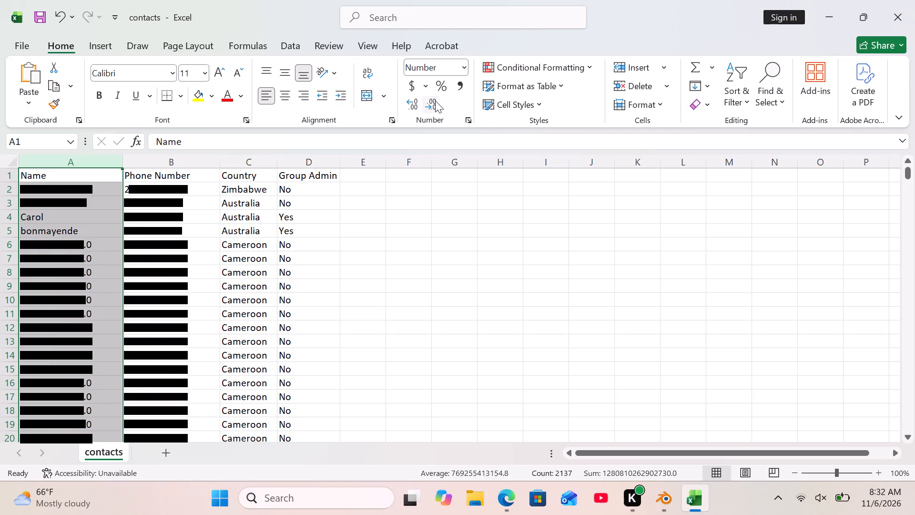
# Narrow the Name column a little more to fit its shortened numbers.
pyautogui.click(242, 159)
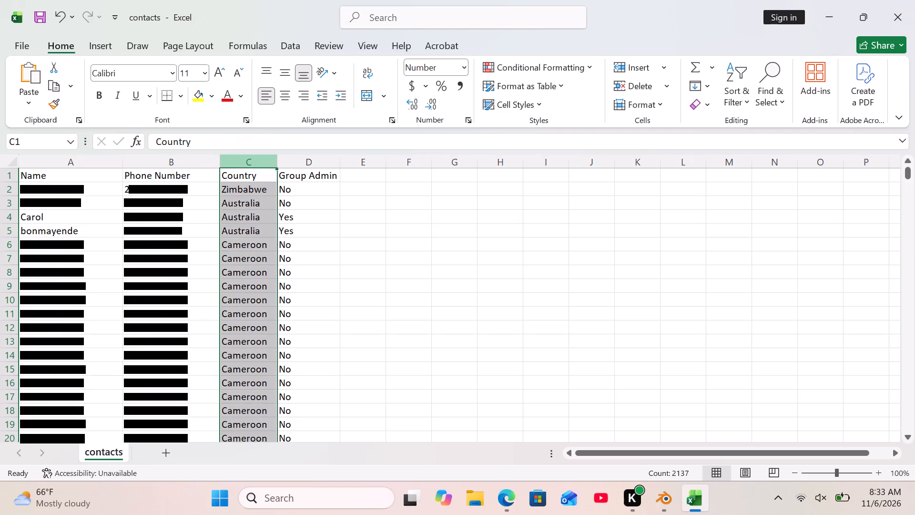
pyautogui.click(295, 164)
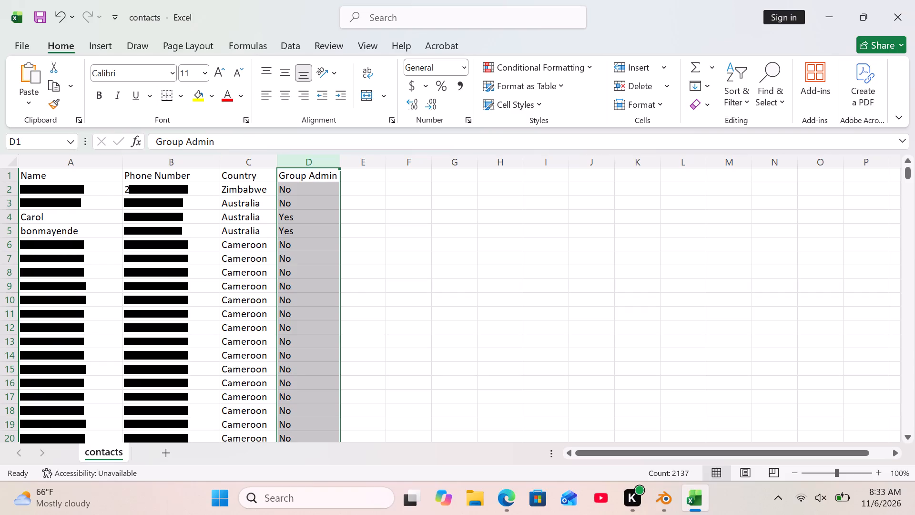
pyautogui.moveTo(123, 163); pyautogui.dragTo(110, 164)
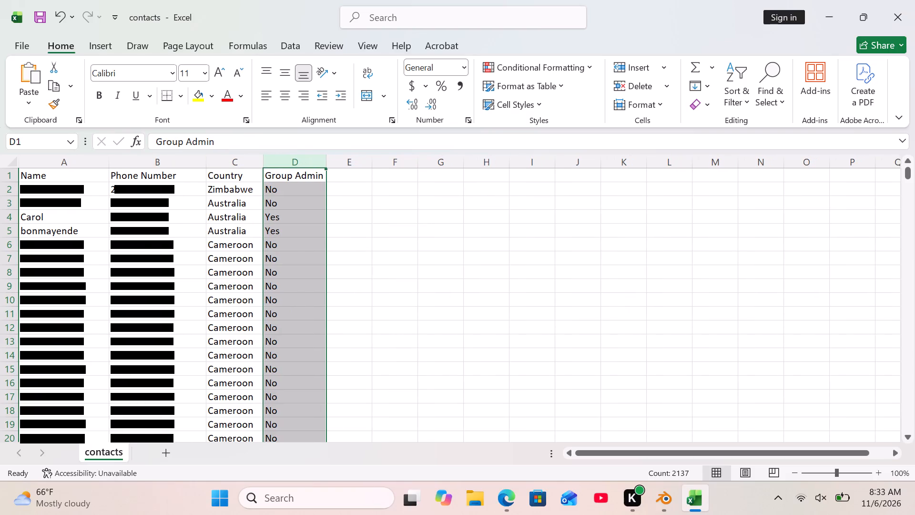
# Convert the whole contacts range A1:D2137 into a table with headers, and clear the selection.
pyautogui.click(64, 178)
pyautogui.hotkey('ctrl', 'a')
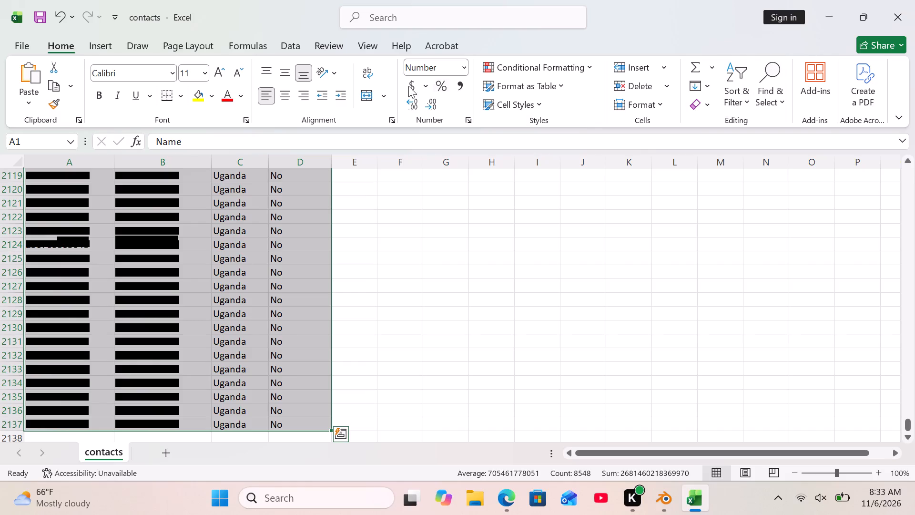
pyautogui.click(115, 43)
pyautogui.click(135, 77)
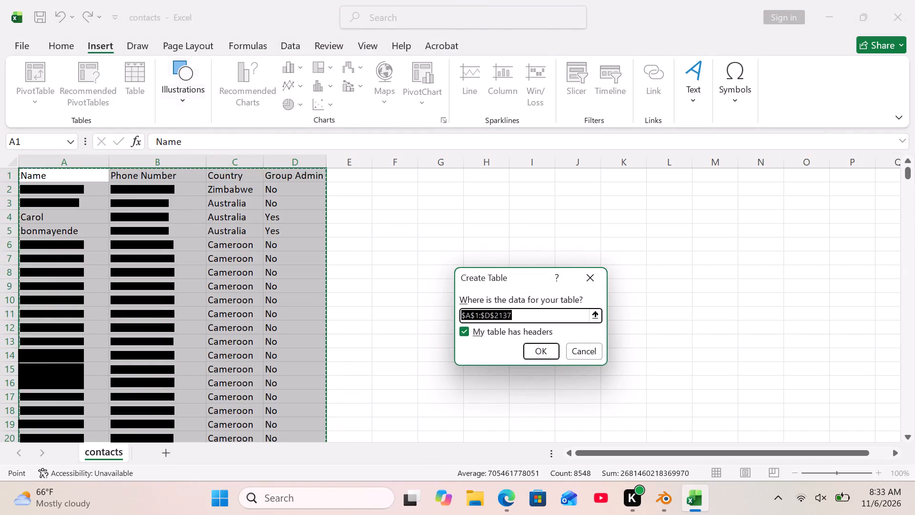
pyautogui.click(540, 354)
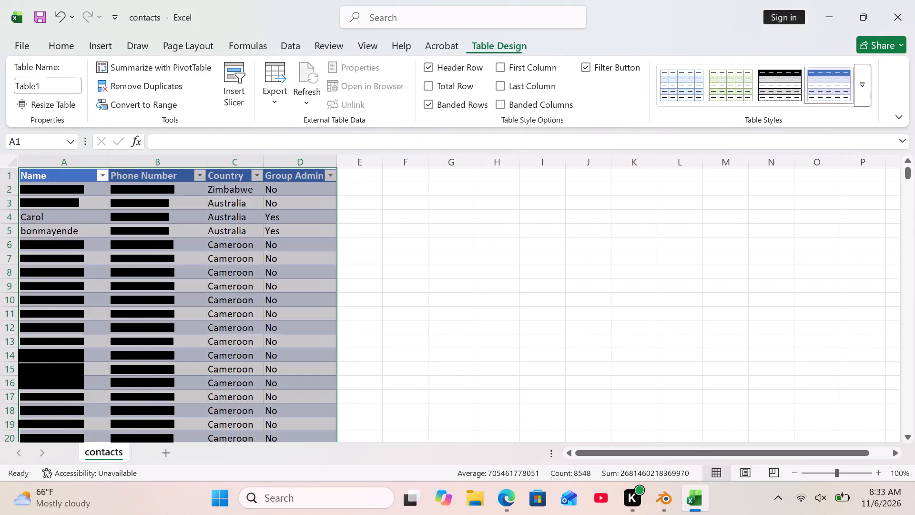
pyautogui.click(379, 209)
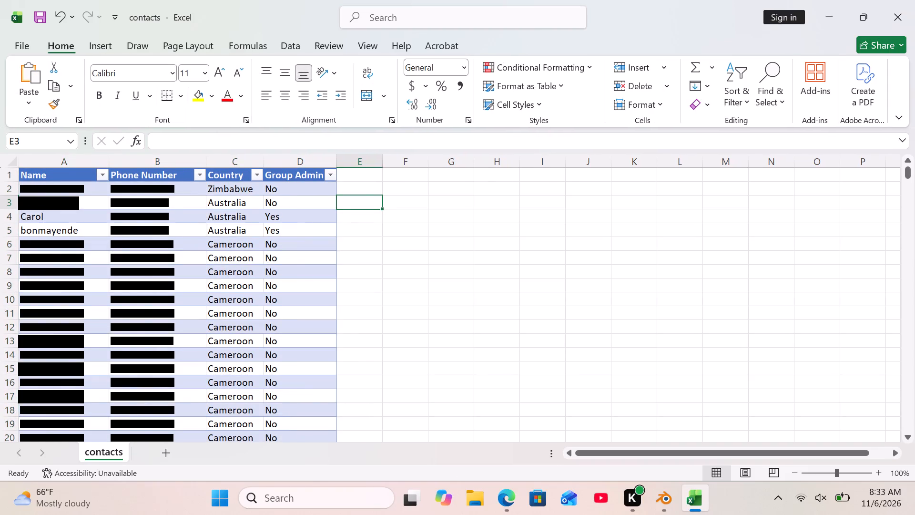
# Create a PivotTable from the whole contacts table, Table1, on a new worksheet.
pyautogui.click(71, 175)
pyautogui.hotkey('ctrl', 'a')
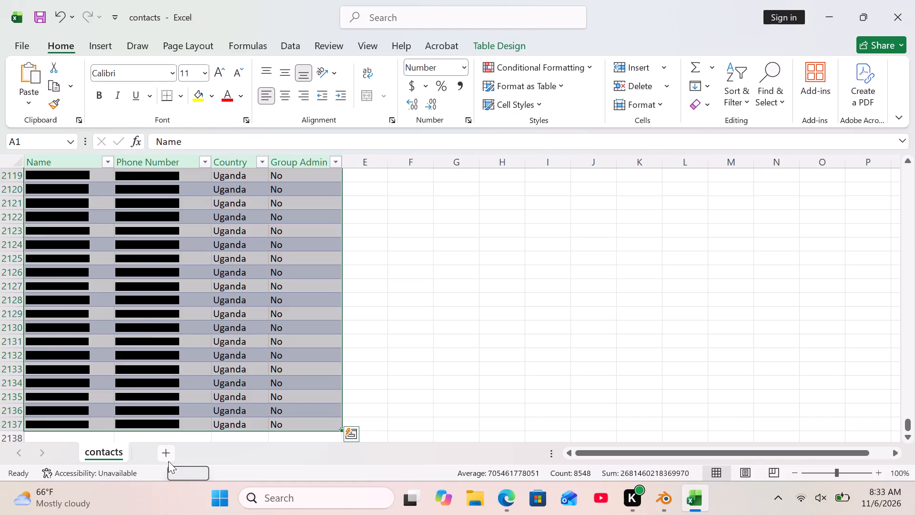
pyautogui.click(90, 48)
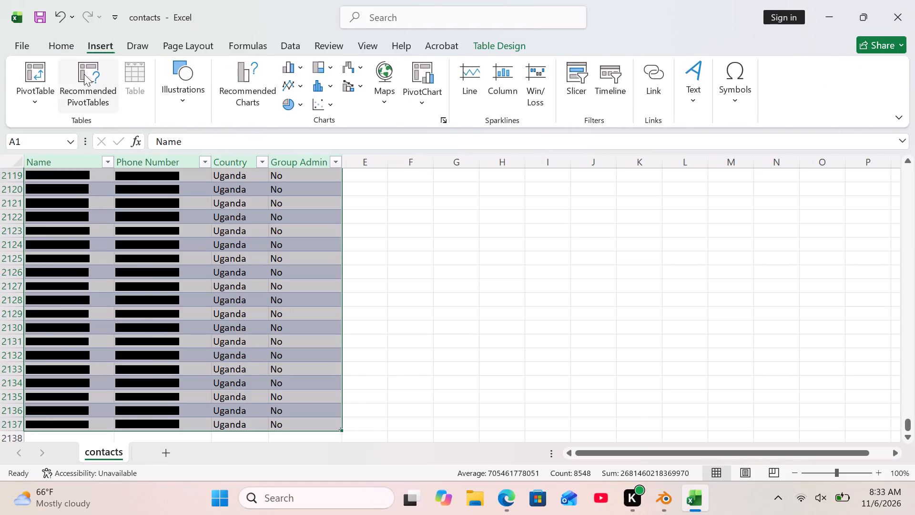
pyautogui.click(41, 83)
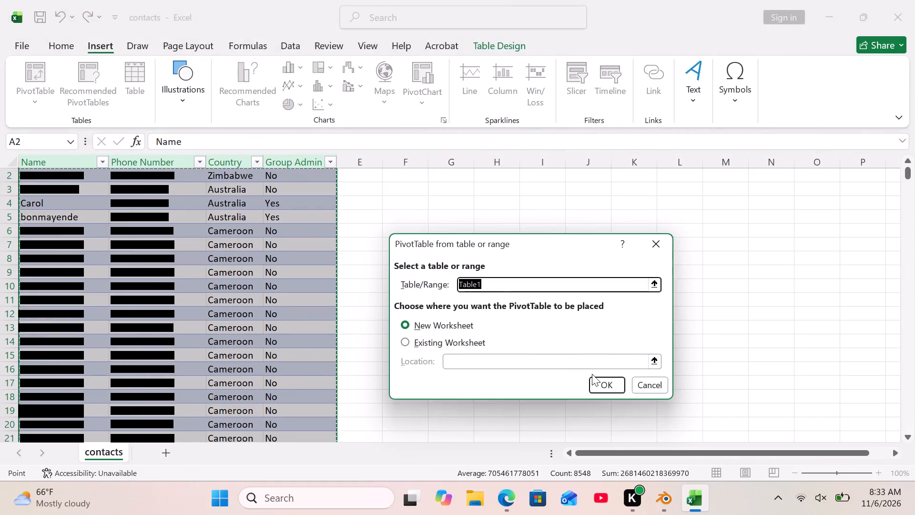
pyautogui.click(610, 387)
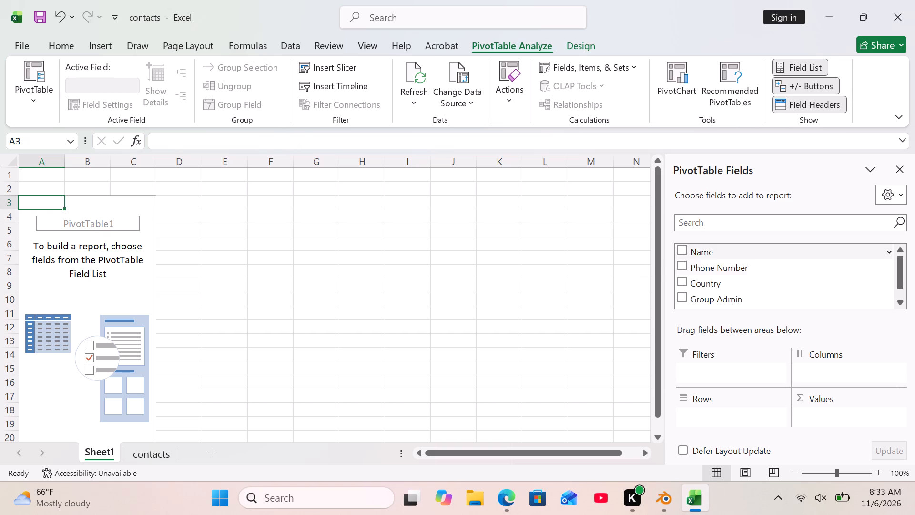
# Add the Country field to the rows of the PivotTable.
pyautogui.click(680, 281)
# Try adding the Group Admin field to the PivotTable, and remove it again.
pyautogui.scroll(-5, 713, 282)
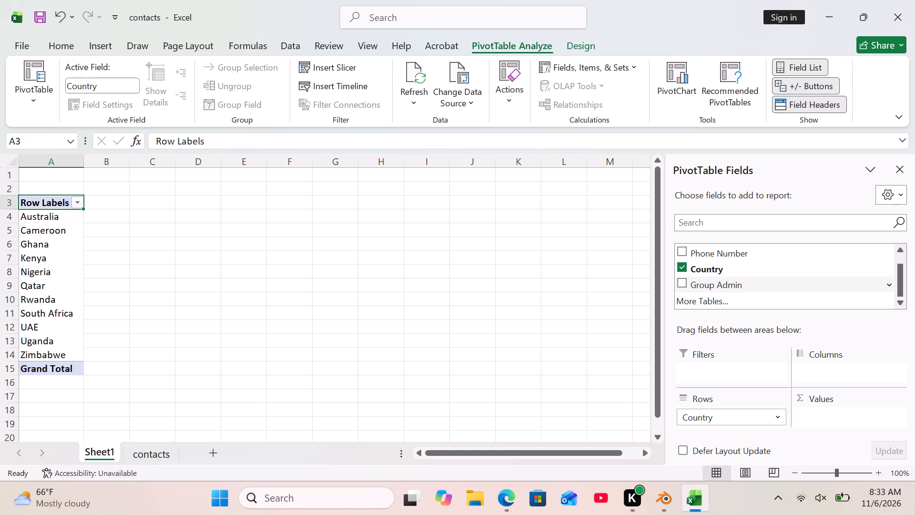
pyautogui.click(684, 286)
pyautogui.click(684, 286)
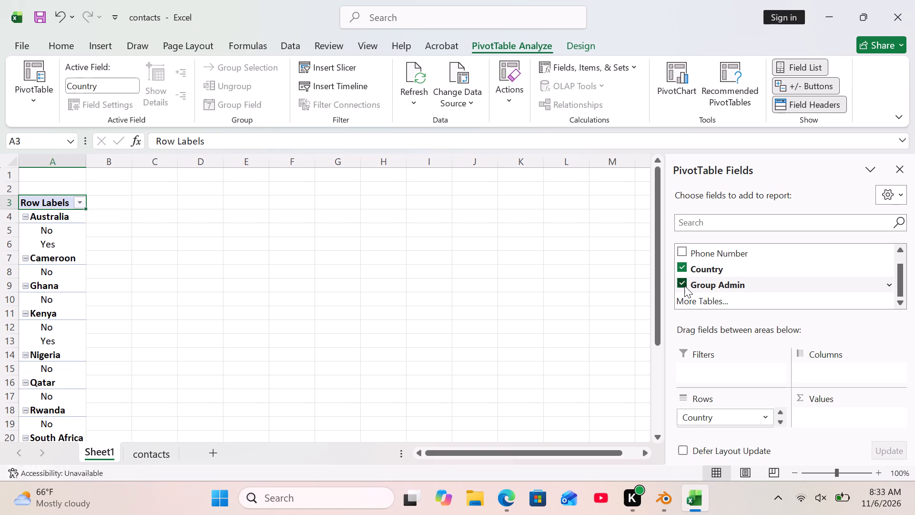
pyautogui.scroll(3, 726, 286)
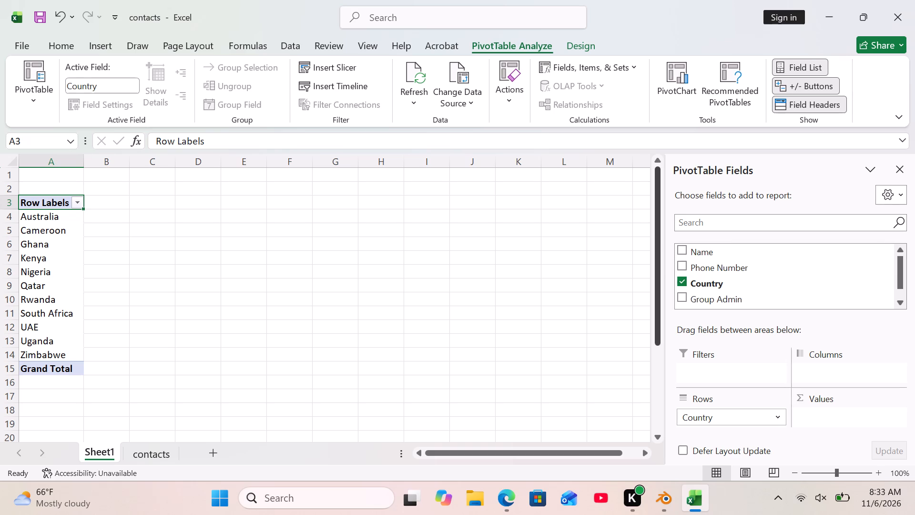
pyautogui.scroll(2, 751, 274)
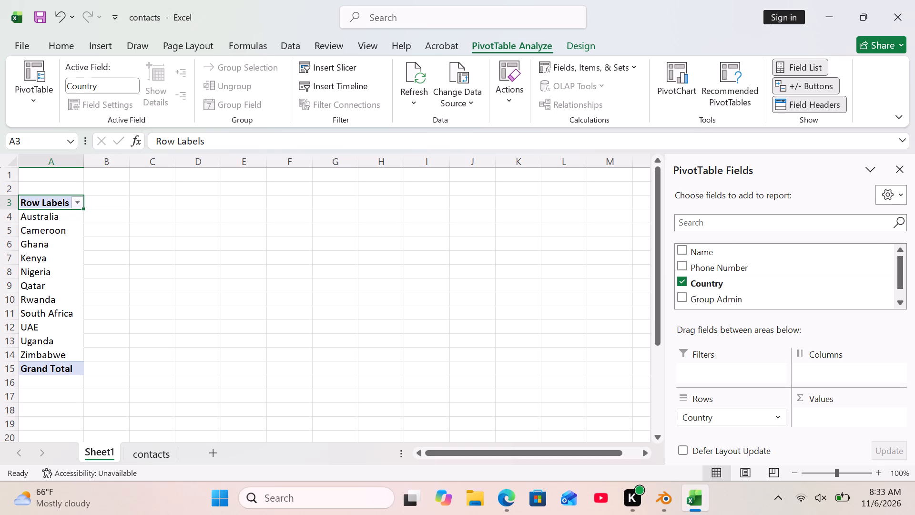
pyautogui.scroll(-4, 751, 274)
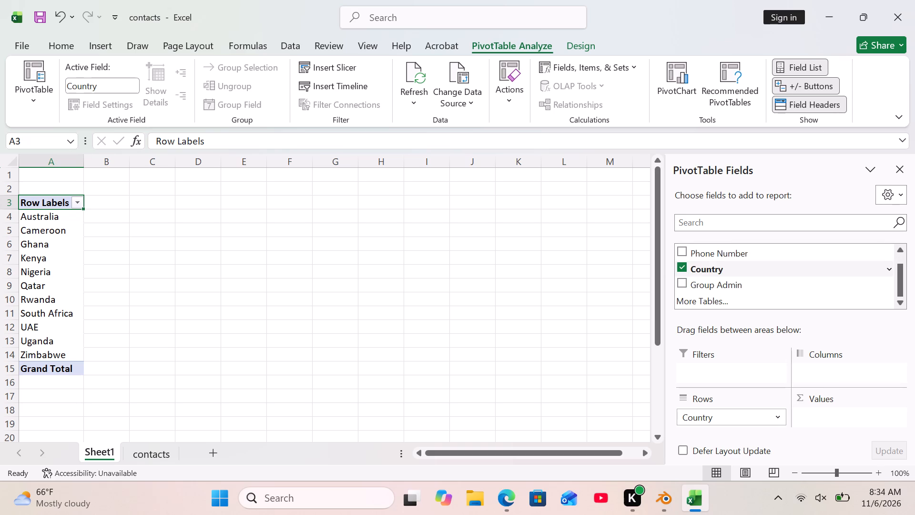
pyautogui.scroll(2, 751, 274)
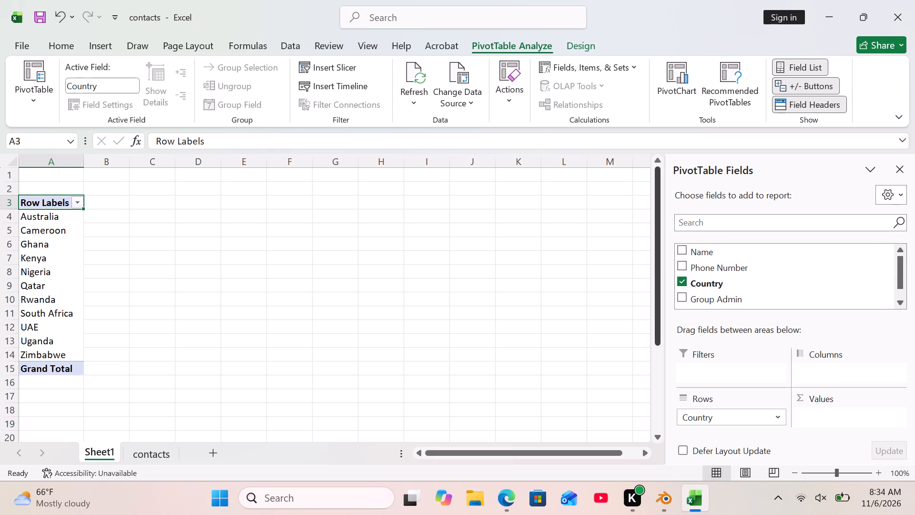
# Select the whole PivotTable of countries, from Row Labels to Grand Total.
pyautogui.click(44, 207)
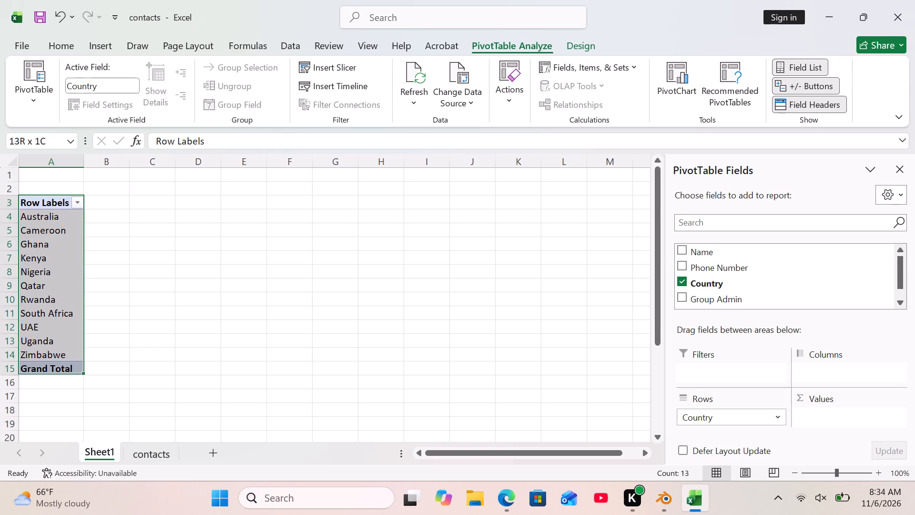
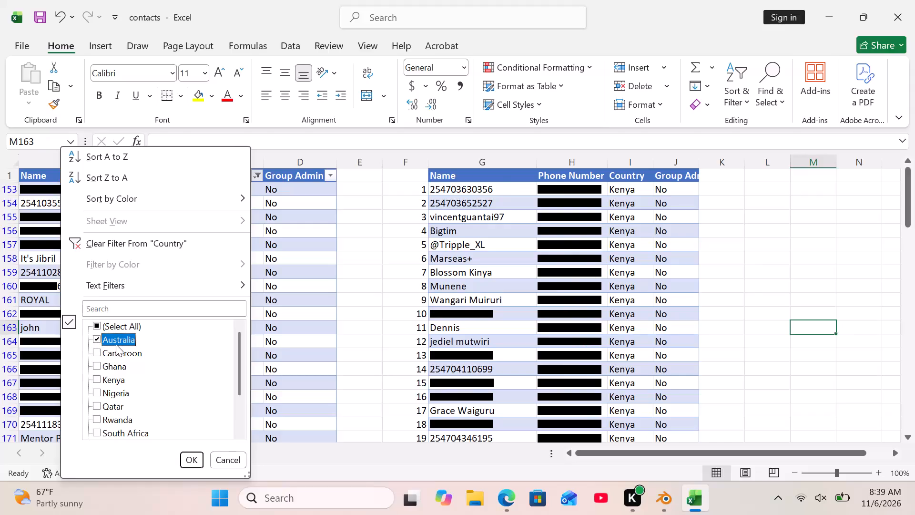
# Apply the Country filter so that the contacts table shows only Australia.
pyautogui.keyDown('ctrl'); pyautogui.click(192, 458); pyautogui.keyUp('ctrl')
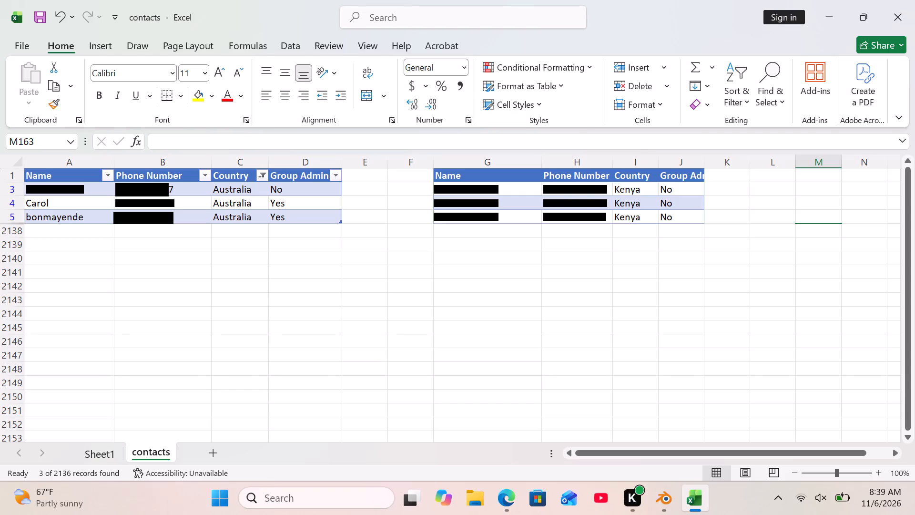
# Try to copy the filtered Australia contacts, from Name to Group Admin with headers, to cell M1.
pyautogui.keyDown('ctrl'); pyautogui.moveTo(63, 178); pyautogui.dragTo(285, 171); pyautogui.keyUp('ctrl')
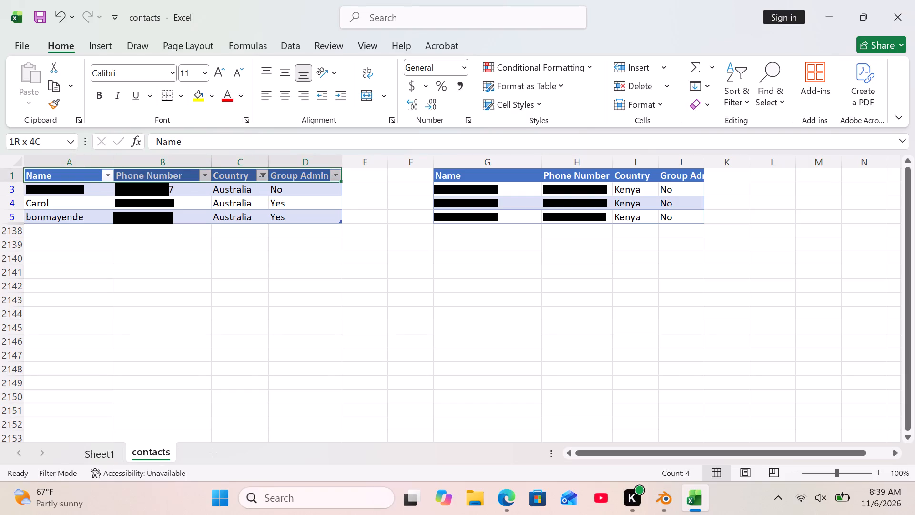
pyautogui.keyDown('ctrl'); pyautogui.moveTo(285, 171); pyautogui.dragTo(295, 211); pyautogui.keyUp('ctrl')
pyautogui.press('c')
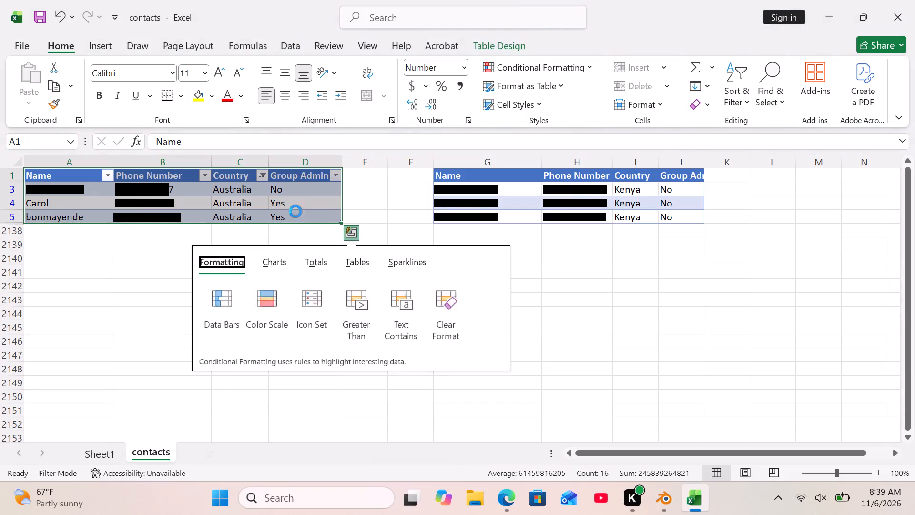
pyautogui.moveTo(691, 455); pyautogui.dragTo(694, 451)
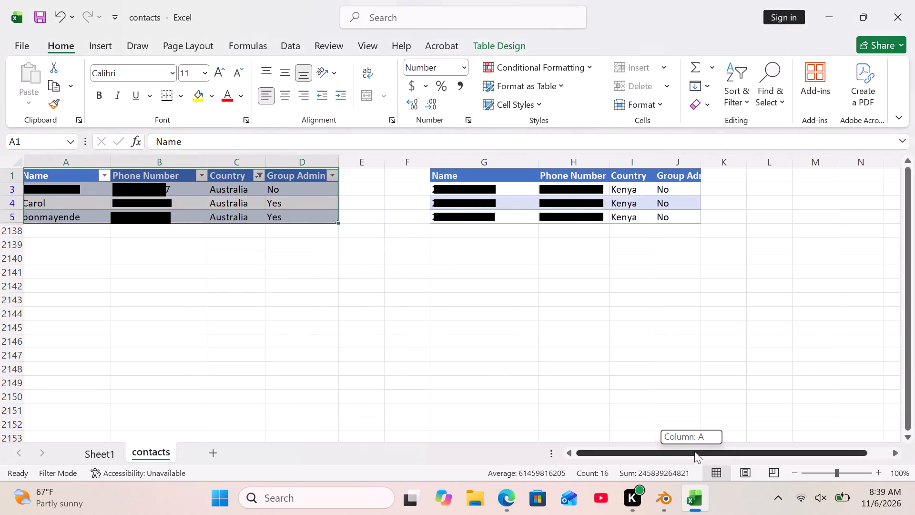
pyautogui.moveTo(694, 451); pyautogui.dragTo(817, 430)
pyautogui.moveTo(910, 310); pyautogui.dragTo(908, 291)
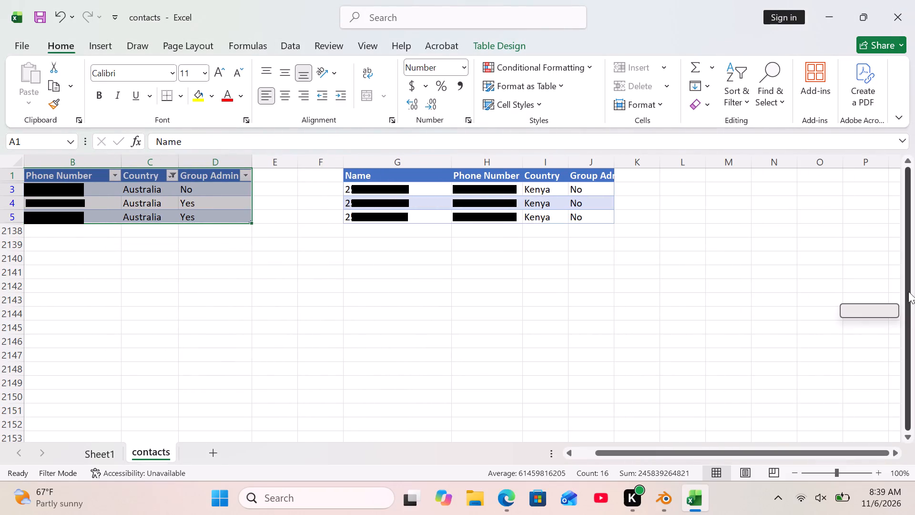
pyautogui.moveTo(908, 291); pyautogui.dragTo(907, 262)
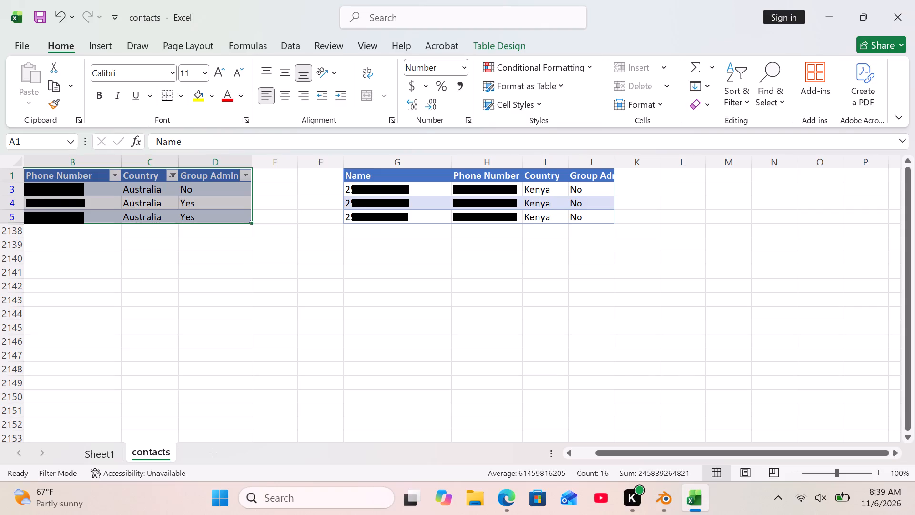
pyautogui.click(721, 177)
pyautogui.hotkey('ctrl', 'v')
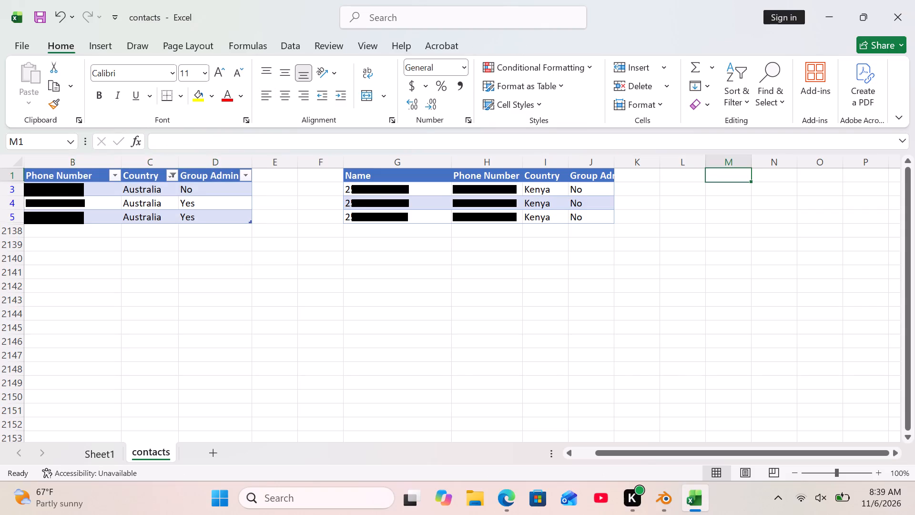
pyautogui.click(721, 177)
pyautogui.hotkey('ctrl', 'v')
# Copy the Australia contacts' Phone Number, Country and Group Admin columns with headers to cell M1, and auto-fit column M.
pyautogui.moveTo(68, 172); pyautogui.dragTo(201, 210)
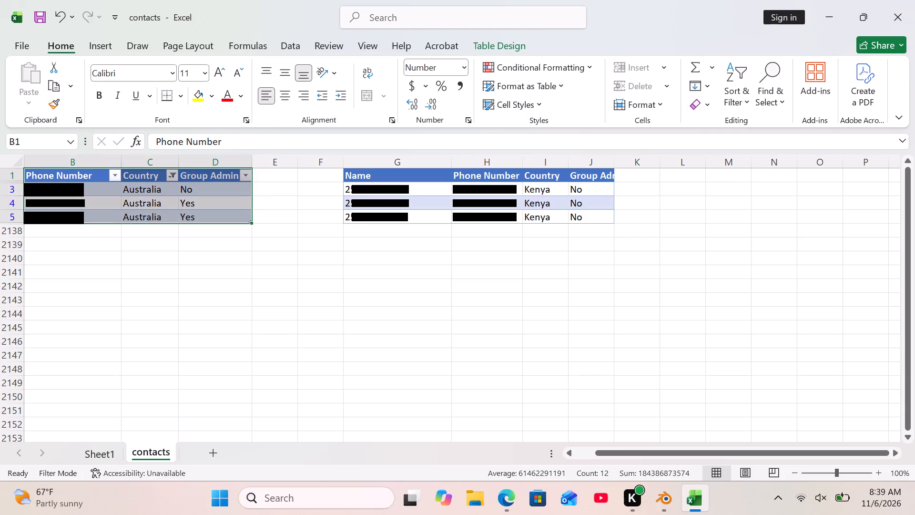
pyautogui.hotkey('ctrl', 'c')
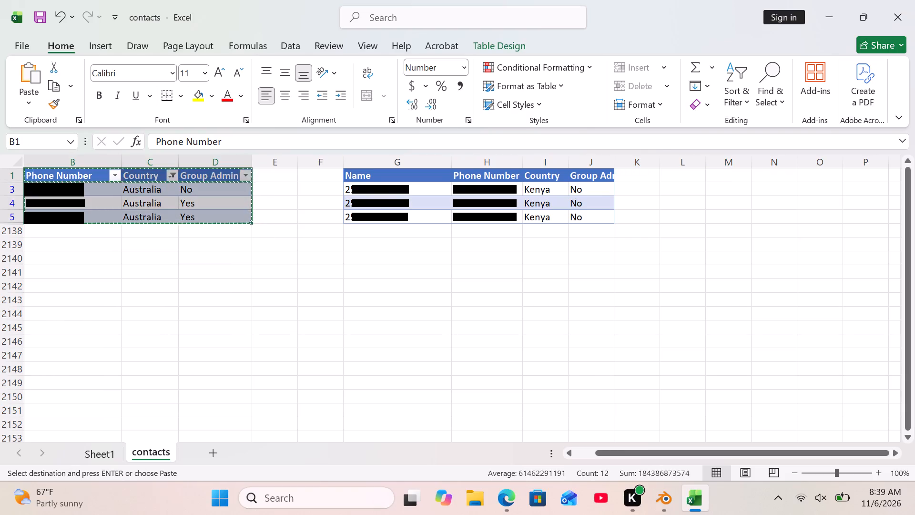
pyautogui.click(711, 174)
pyautogui.hotkey('ctrl', 'v')
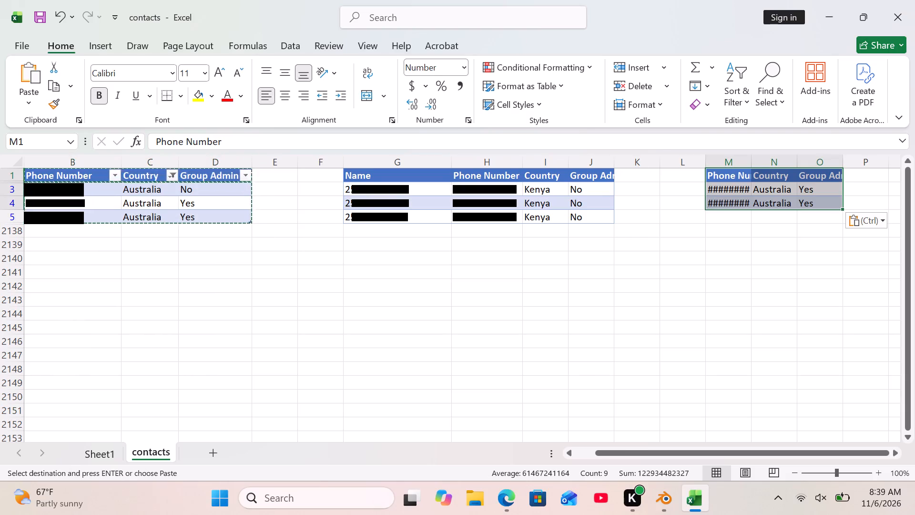
pyautogui.click(748, 160)
pyautogui.doubleClick(748, 160)
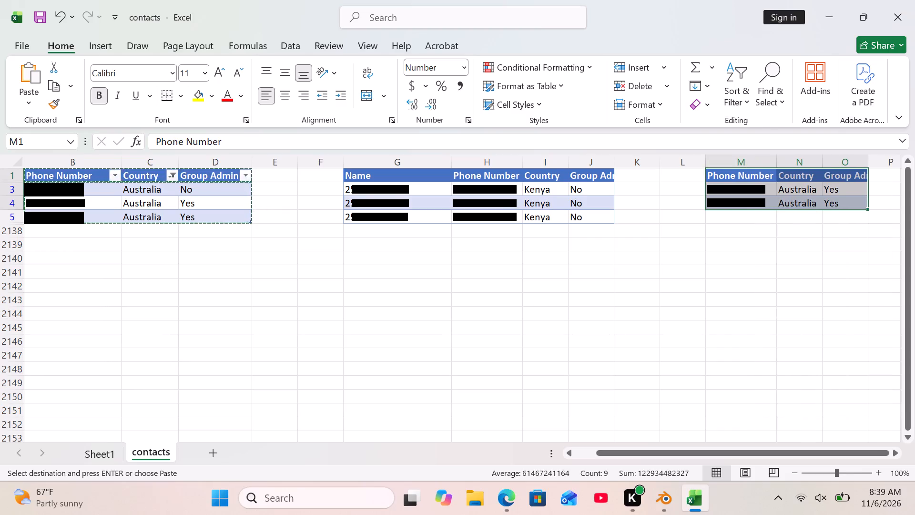
# Change the contacts table's Country filter from Australia to Cameroon.
pyautogui.click(173, 176)
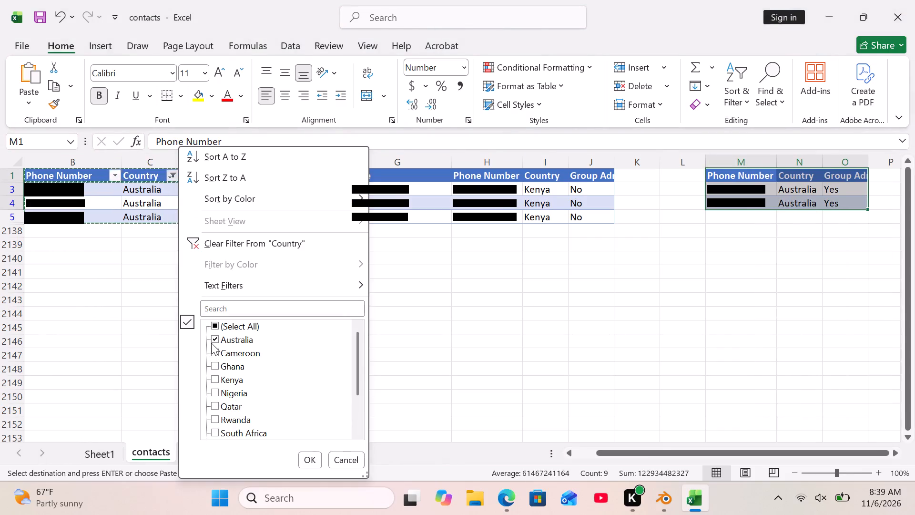
pyautogui.click(212, 339)
pyautogui.click(213, 347)
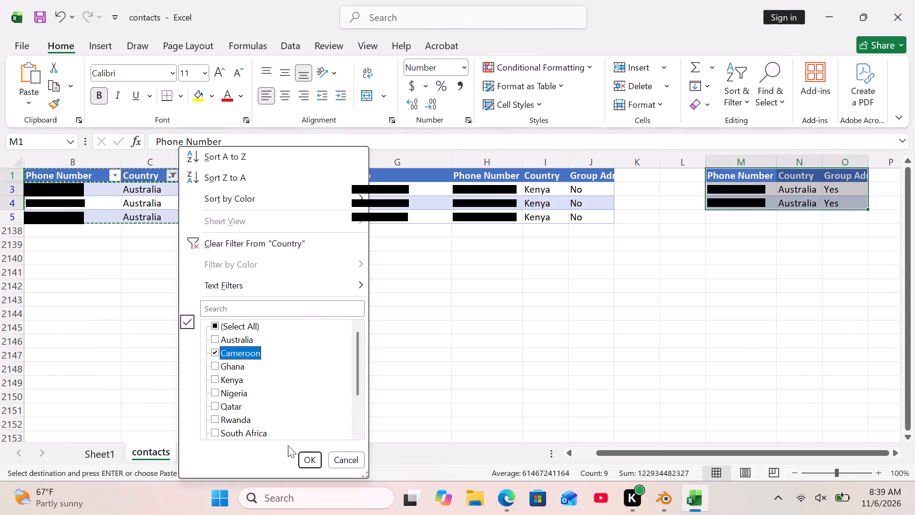
pyautogui.click(303, 454)
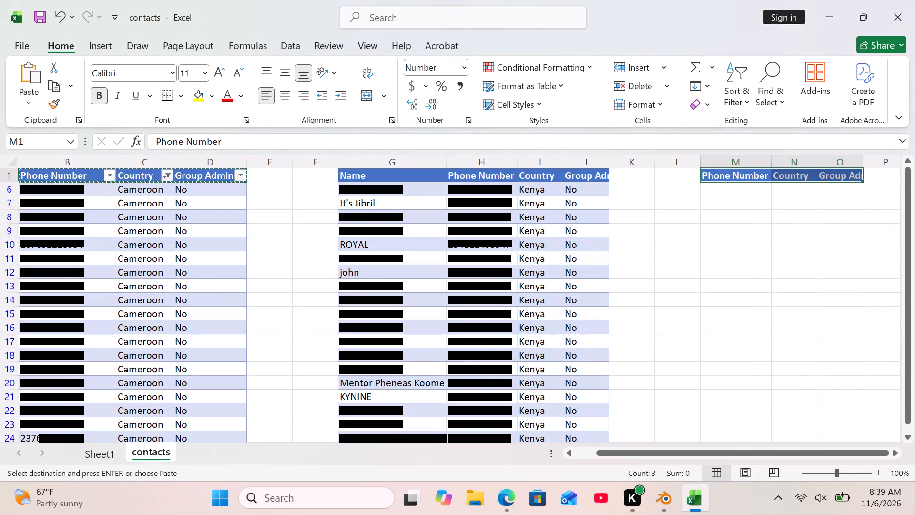
# Copy the entire filtered Cameroon contacts table with its headers to cell R1.
pyautogui.click(48, 176)
pyautogui.hotkey('ctrl', 'a')
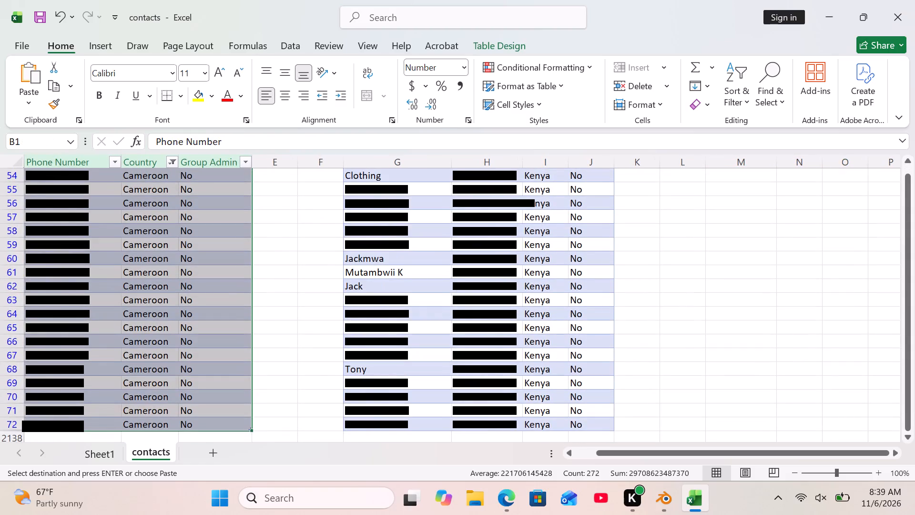
pyautogui.hotkey('ctrl', 'v')
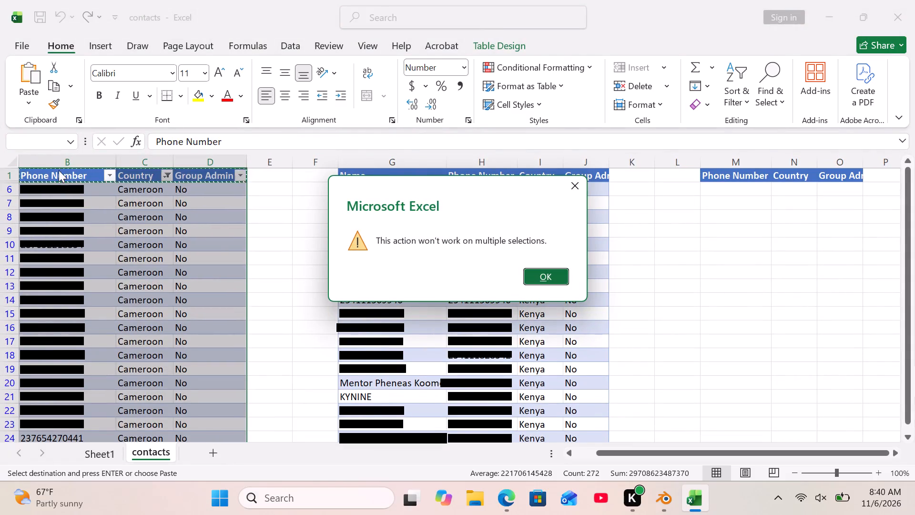
pyautogui.click(575, 188)
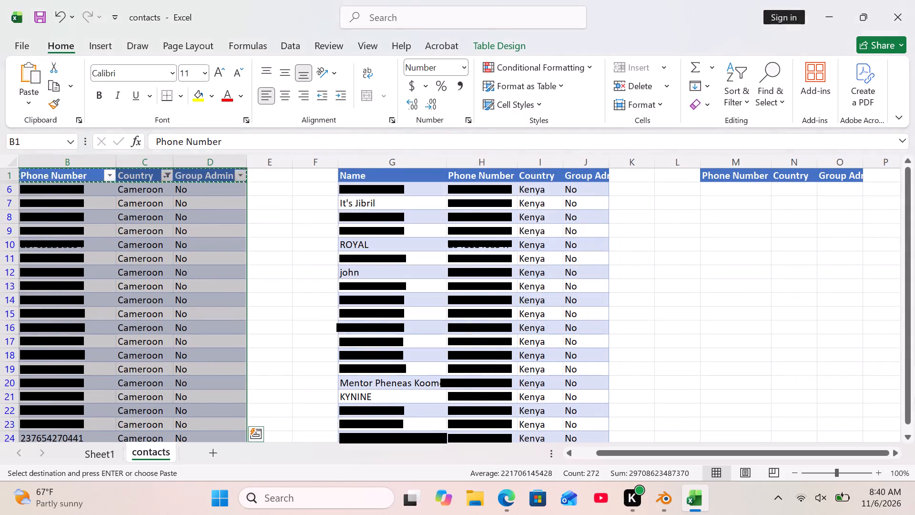
pyautogui.hotkey('ctrl', 'c')
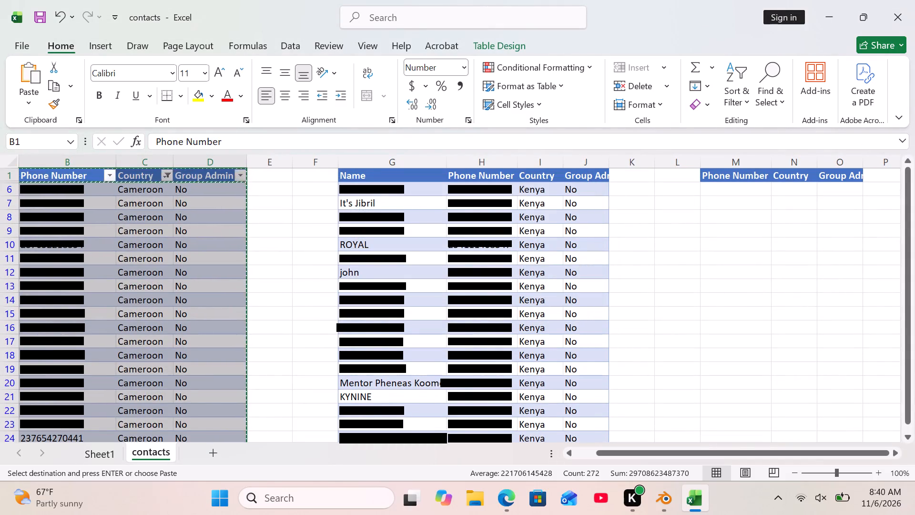
pyautogui.moveTo(797, 450); pyautogui.dragTo(839, 445)
pyautogui.tripleClick(897, 452)
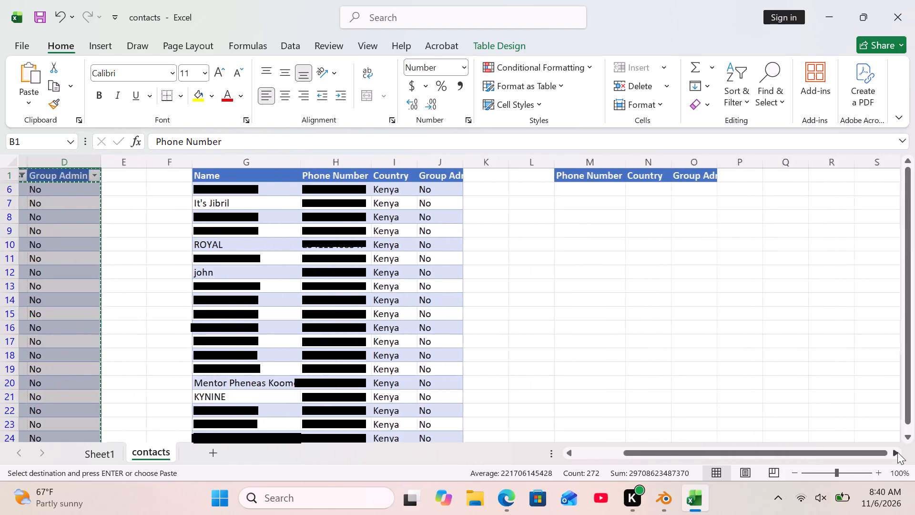
pyautogui.click(897, 452)
pyautogui.click(695, 177)
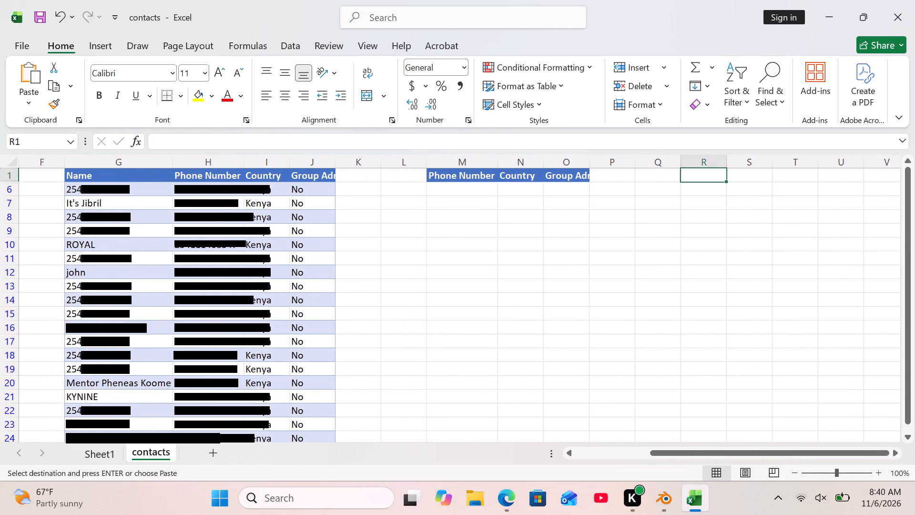
pyautogui.hotkey('ctrl', 'v')
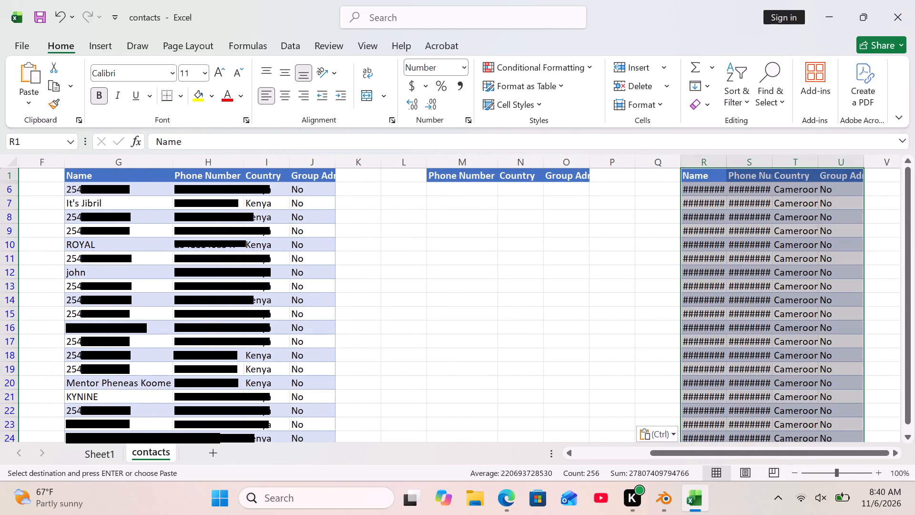
# Auto-fit the Name, Phone Number and Country columns of the pasted Cameroon list, columns R to T.
pyautogui.doubleClick(731, 163)
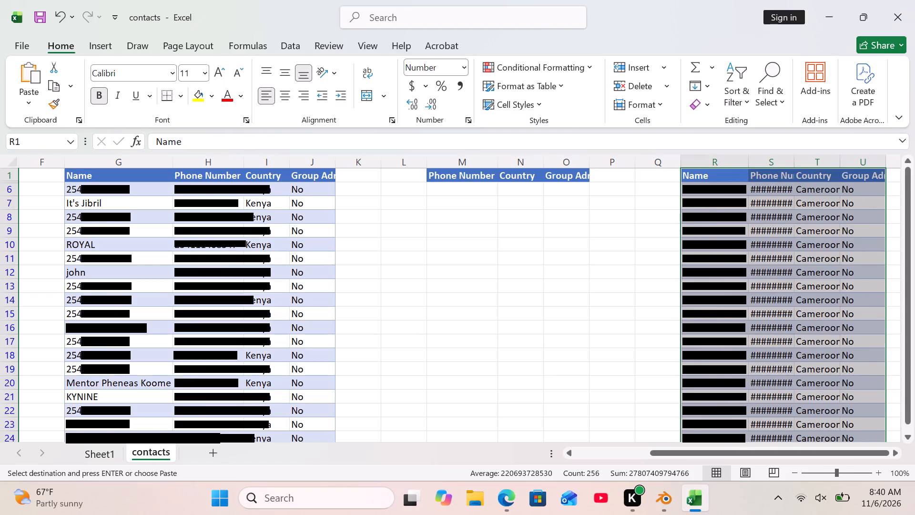
pyautogui.doubleClick(790, 155)
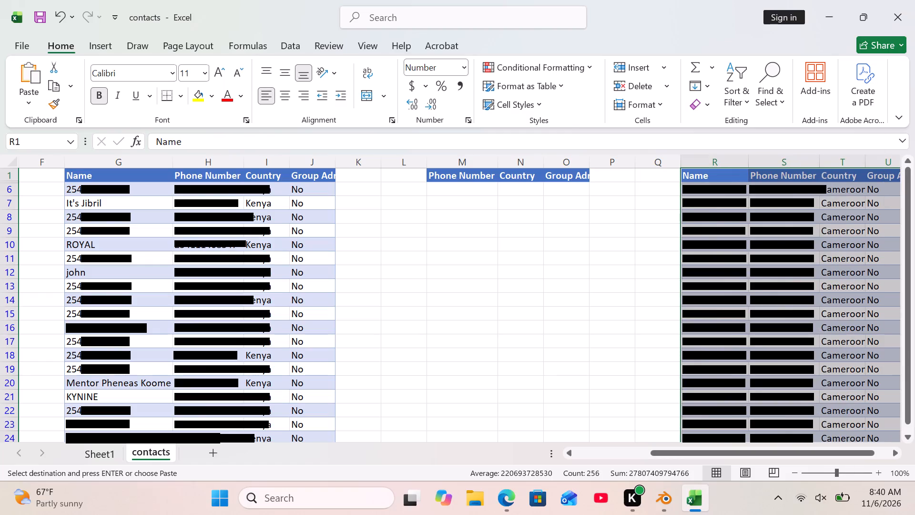
pyautogui.doubleClick(865, 163)
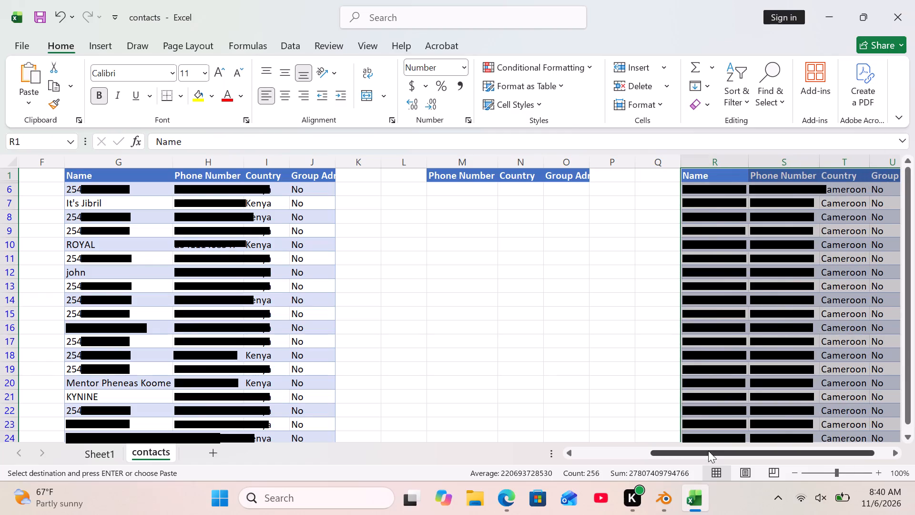
# Start numbering the Cameroon list in column Q by entering 1 in Q6 and the formula =Q6+1 in Q7.
pyautogui.moveTo(708, 451); pyautogui.dragTo(638, 458)
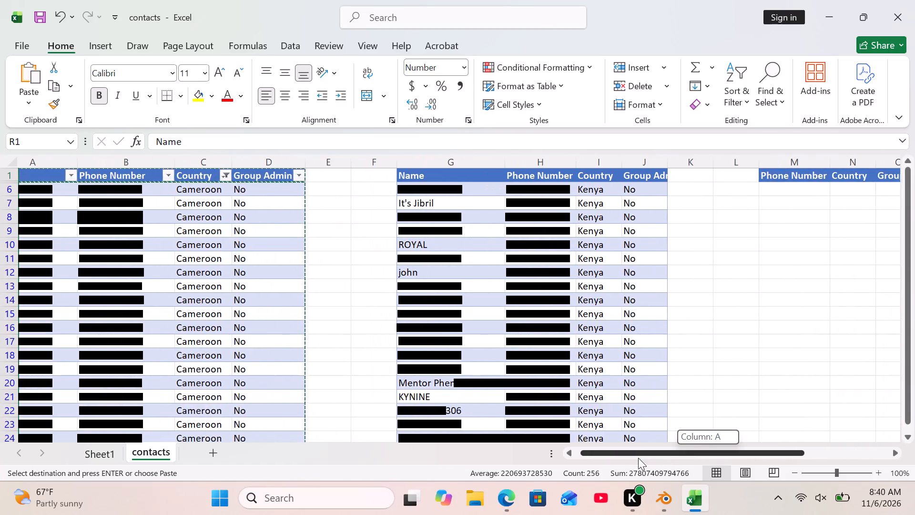
pyautogui.moveTo(638, 458); pyautogui.dragTo(635, 456)
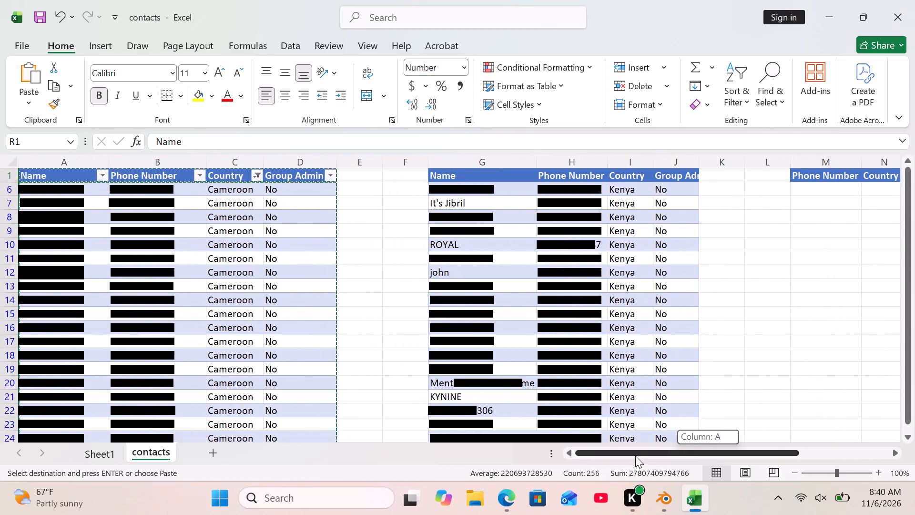
pyautogui.moveTo(635, 456); pyautogui.dragTo(729, 452)
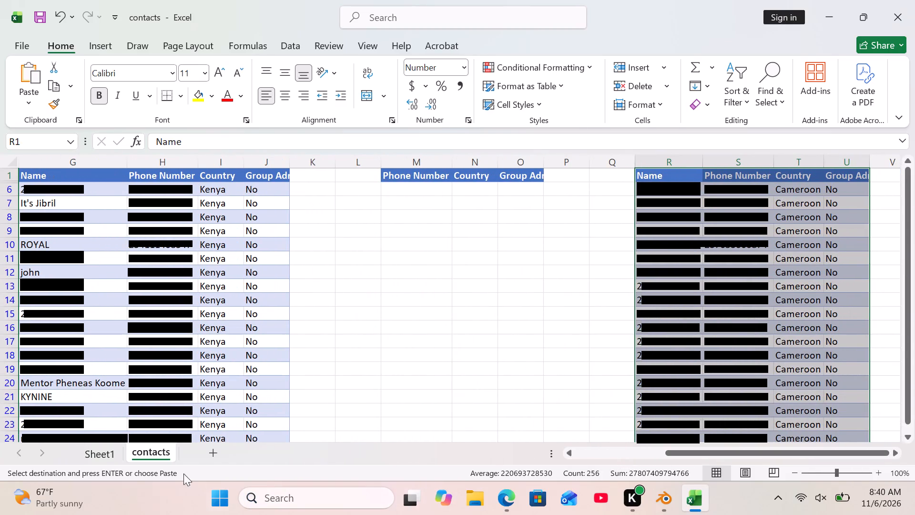
pyautogui.click(621, 189)
pyautogui.click(622, 189)
pyautogui.press('1')
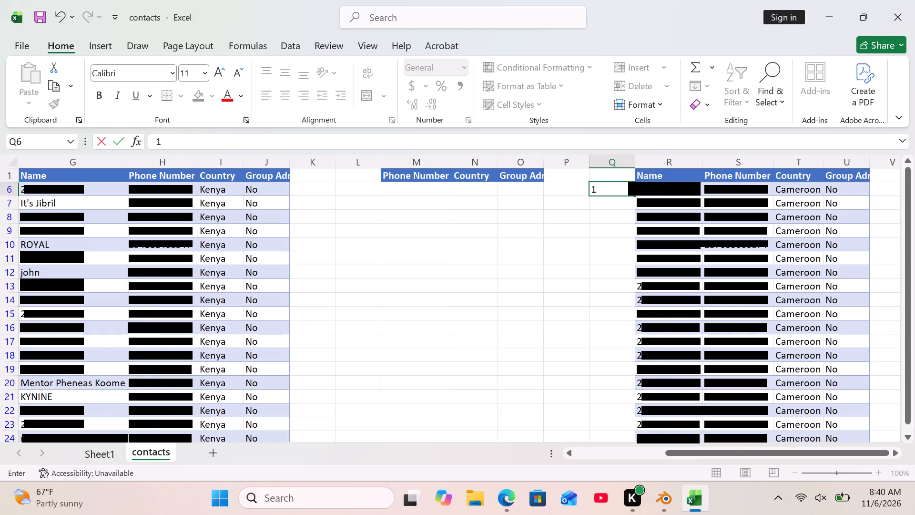
pyautogui.click(627, 212)
pyautogui.click(627, 206)
pyautogui.press('=')
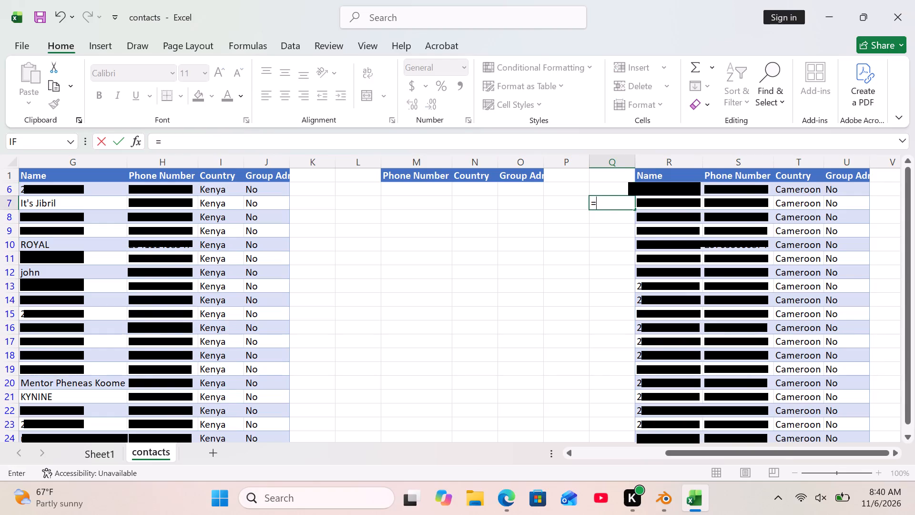
pyautogui.click(627, 187)
pyautogui.hotkey('shift', '+')
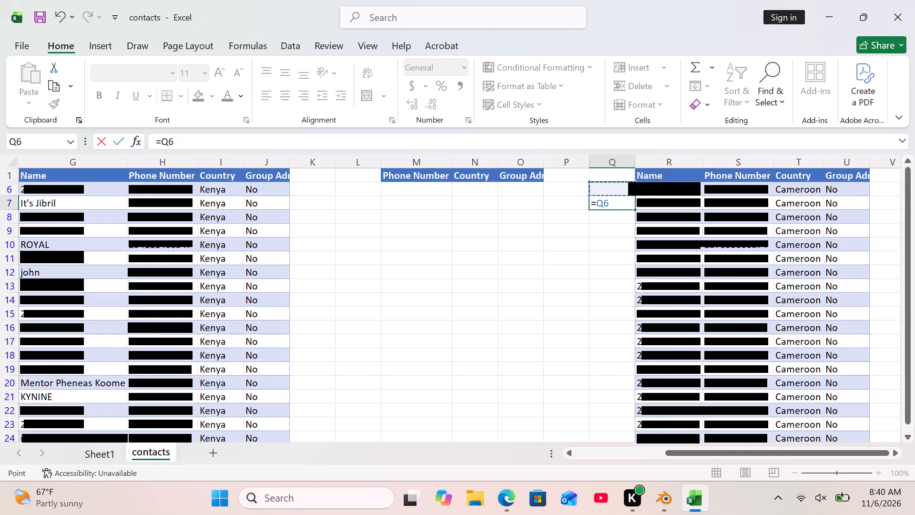
pyautogui.press('1')
pyautogui.press('Return')
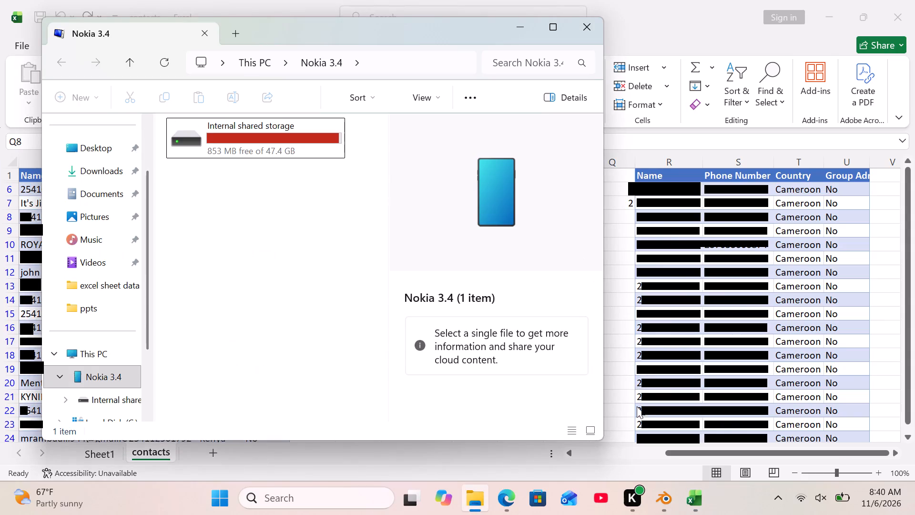
# Switch to Blender and close it without saving the untitled scene.
pyautogui.click(663, 498)
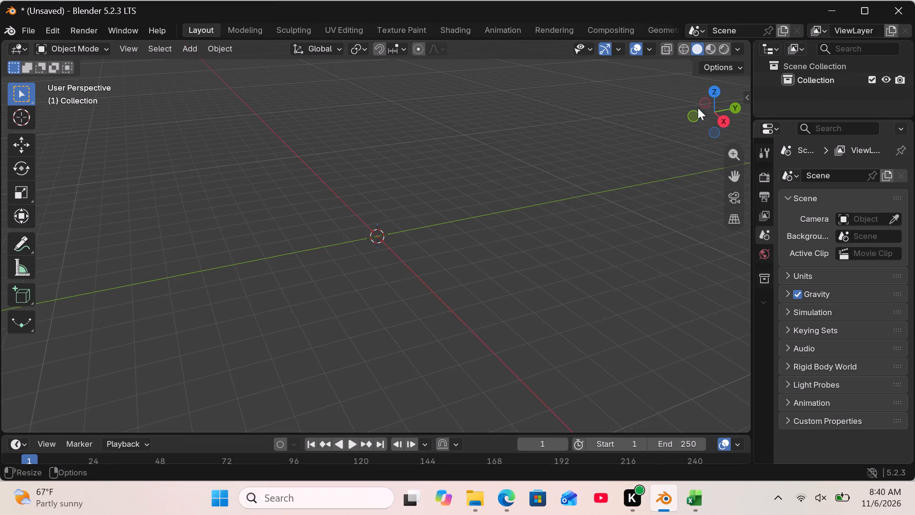
pyautogui.click(903, 5)
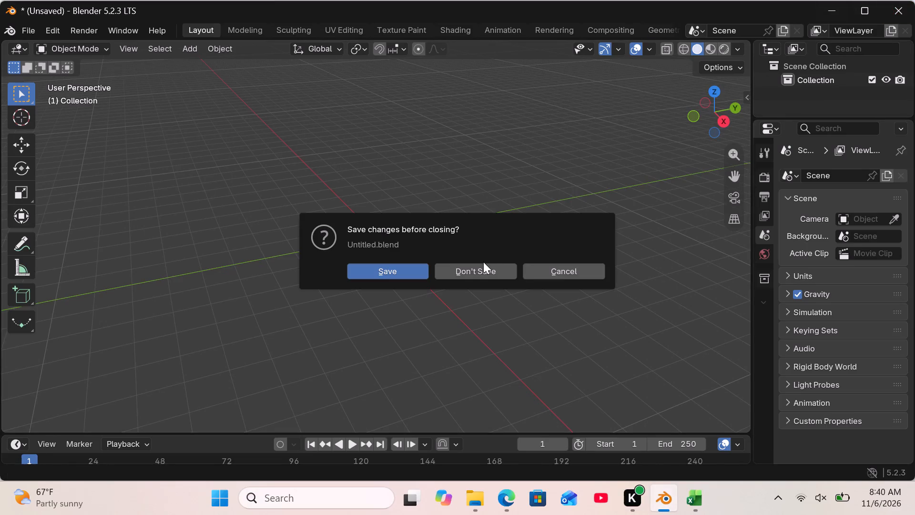
pyautogui.click(481, 266)
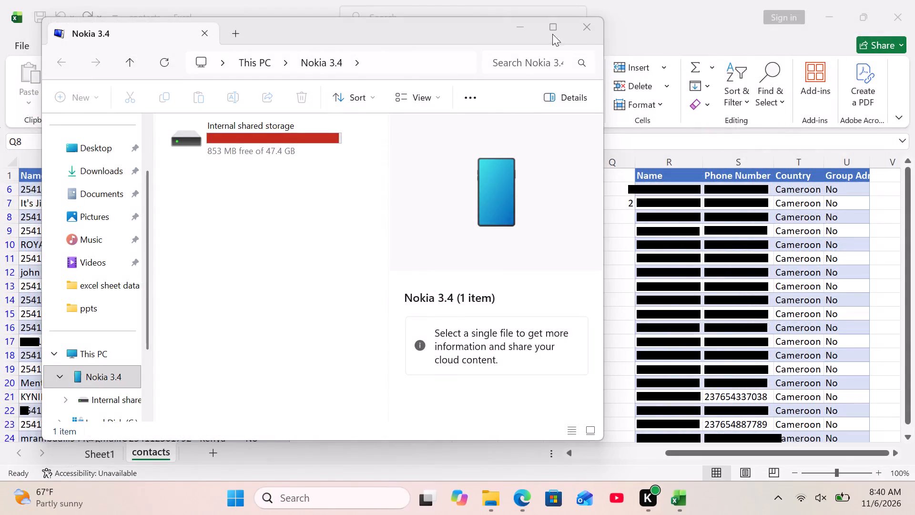
# Close the Nokia 3.4 phone storage window and return to the contacts workbook.
pyautogui.click(580, 27)
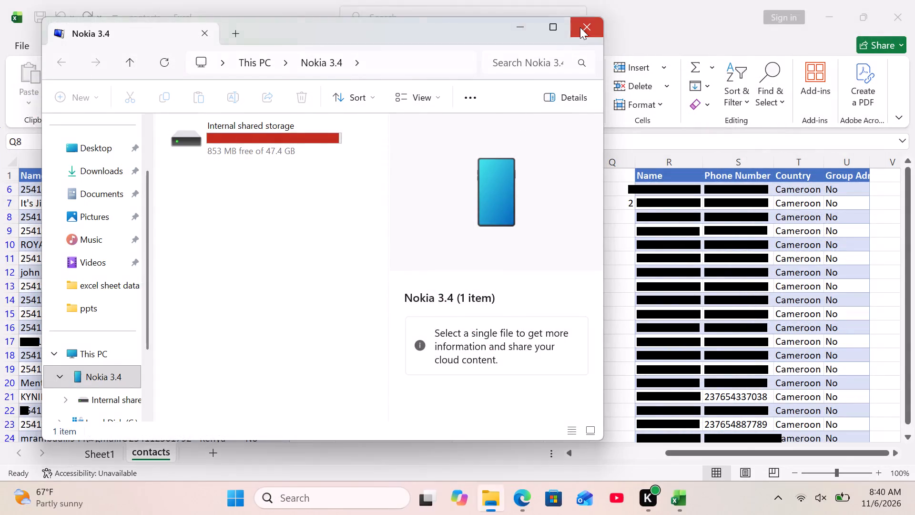
# Fill the numbering formula from Q7 down to Q68, the last row of the Cameroon list.
pyautogui.click(620, 200)
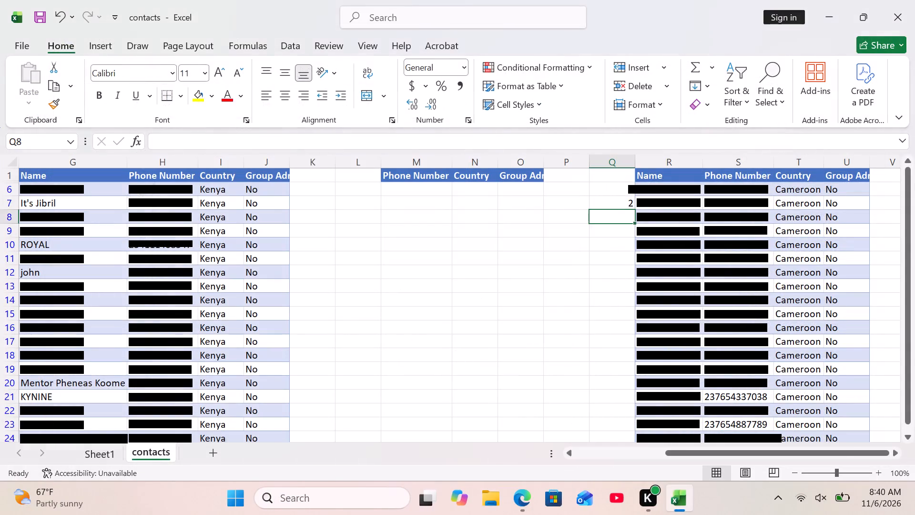
pyautogui.click(622, 200)
pyautogui.moveTo(632, 210); pyautogui.dragTo(630, 268)
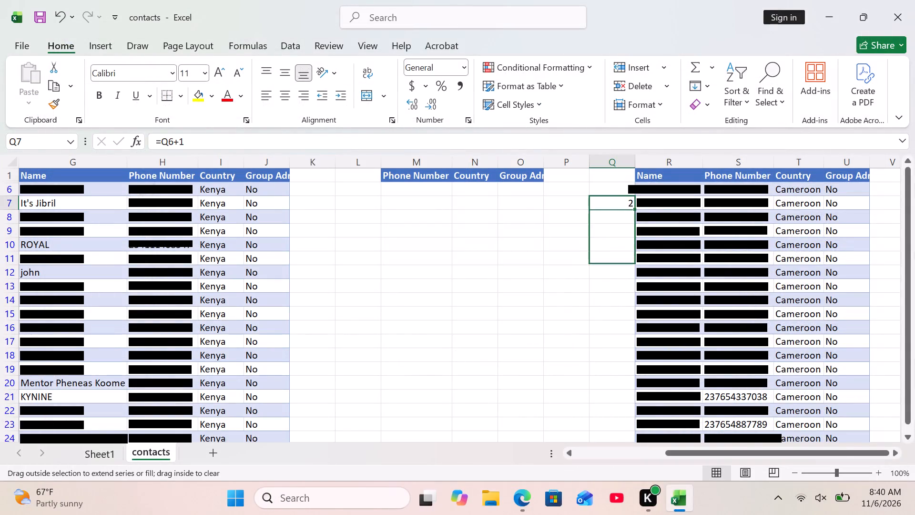
pyautogui.moveTo(630, 268); pyautogui.dragTo(645, 456)
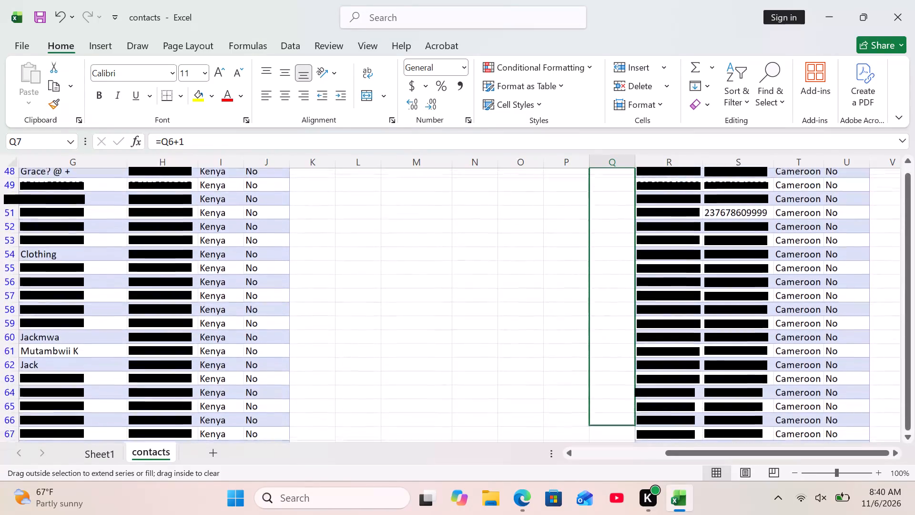
pyautogui.moveTo(645, 456); pyautogui.dragTo(641, 403)
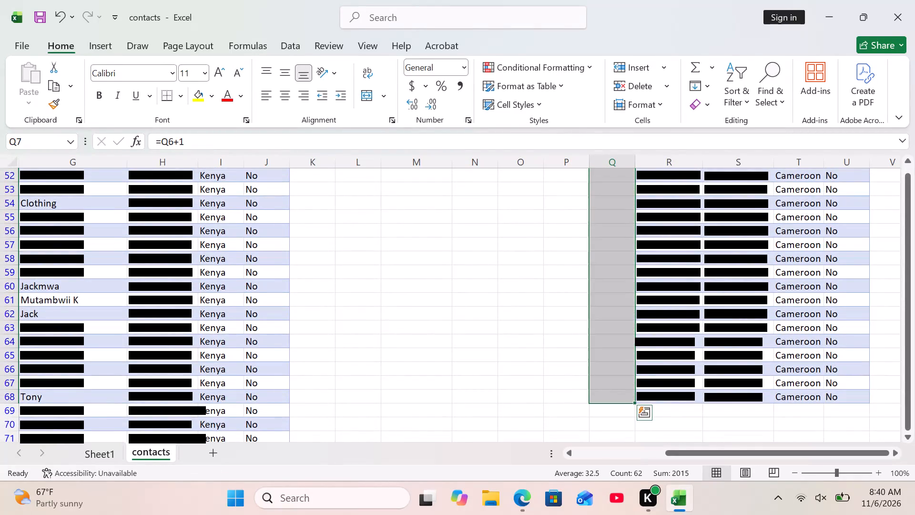
pyautogui.click(622, 394)
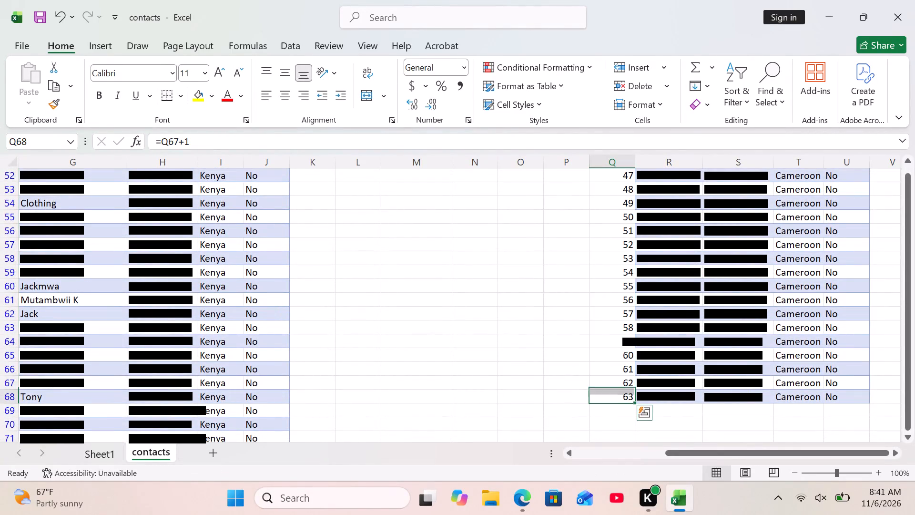
# On Sheet1, enter the formula =contacts!Q68 in B5 as Cameroon's contact count.
pyautogui.click(90, 452)
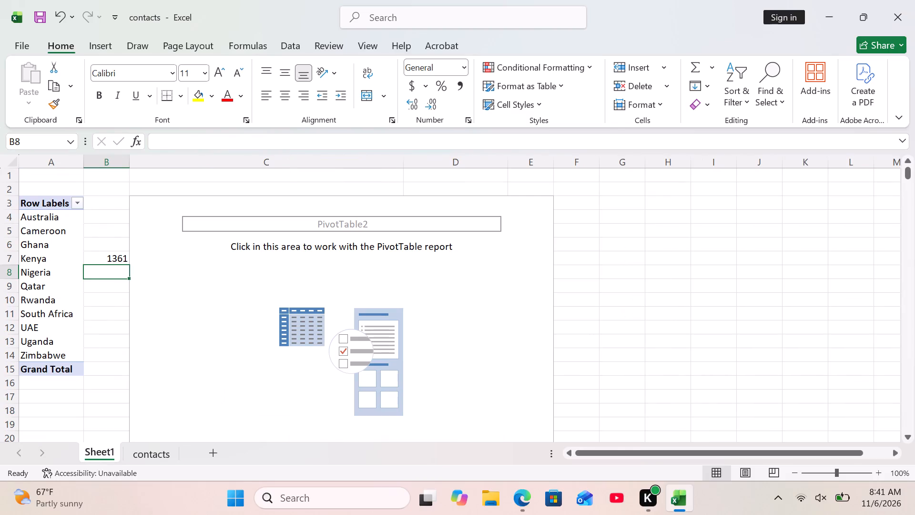
pyautogui.click(104, 231)
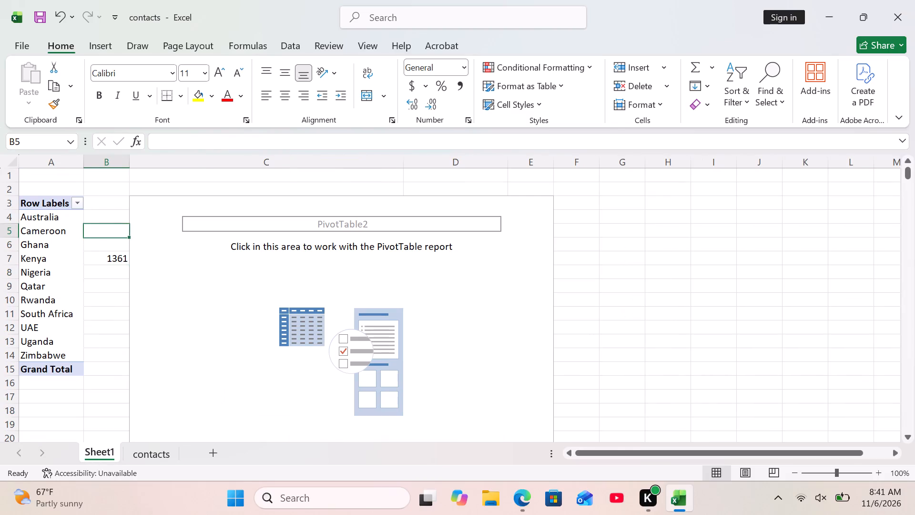
pyautogui.press('=')
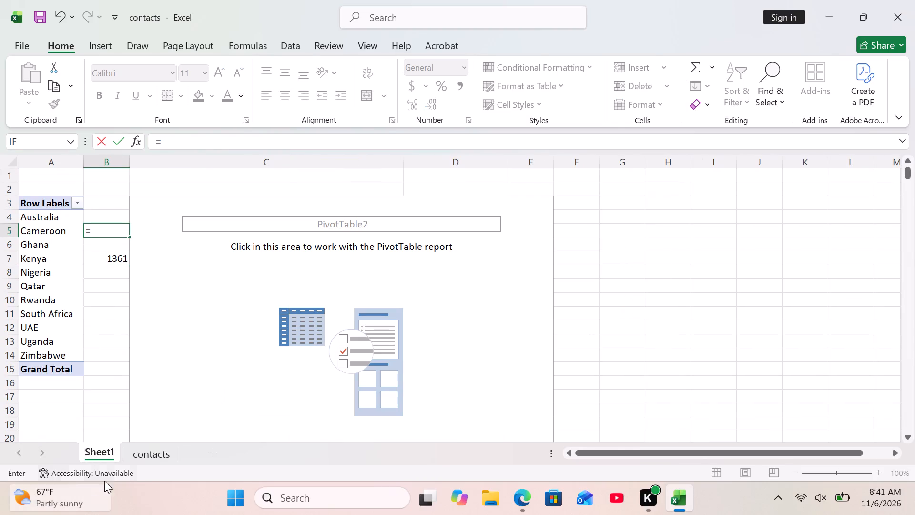
pyautogui.click(161, 453)
pyautogui.click(622, 397)
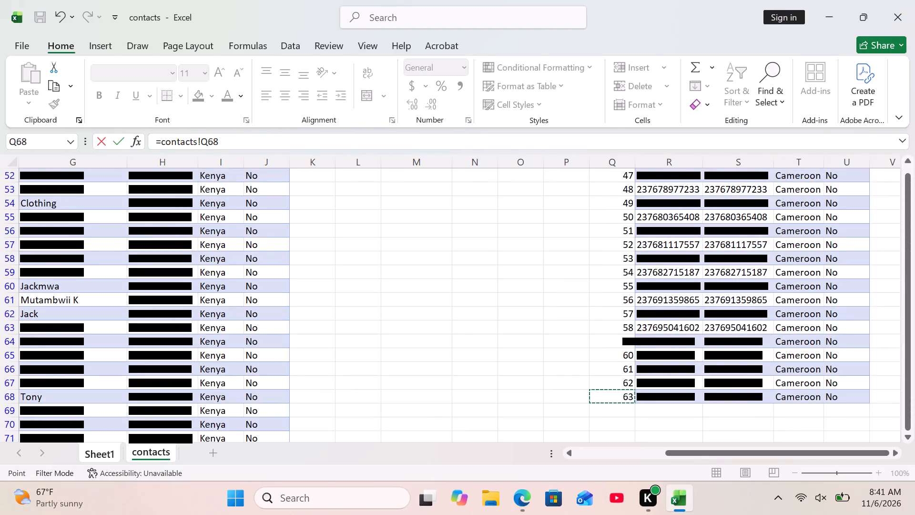
pyautogui.press('Return')
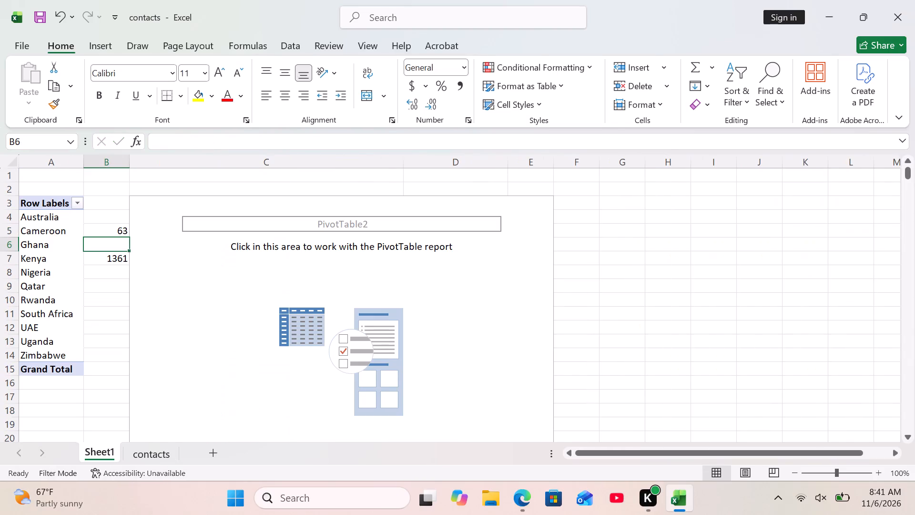
# Enter 3 as Australia's contact count in B4 of Sheet1 and return to the contacts sheet.
pyautogui.click(114, 219)
pyautogui.press('3')
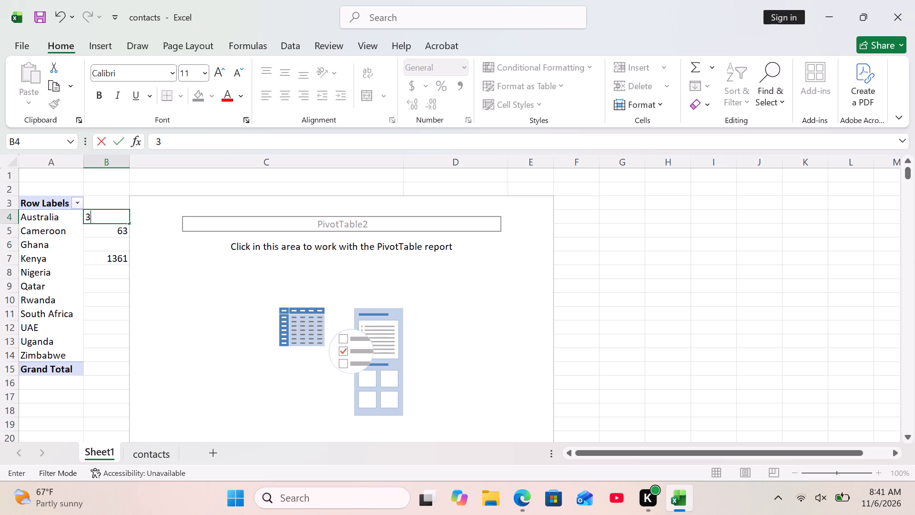
pyautogui.click(152, 450)
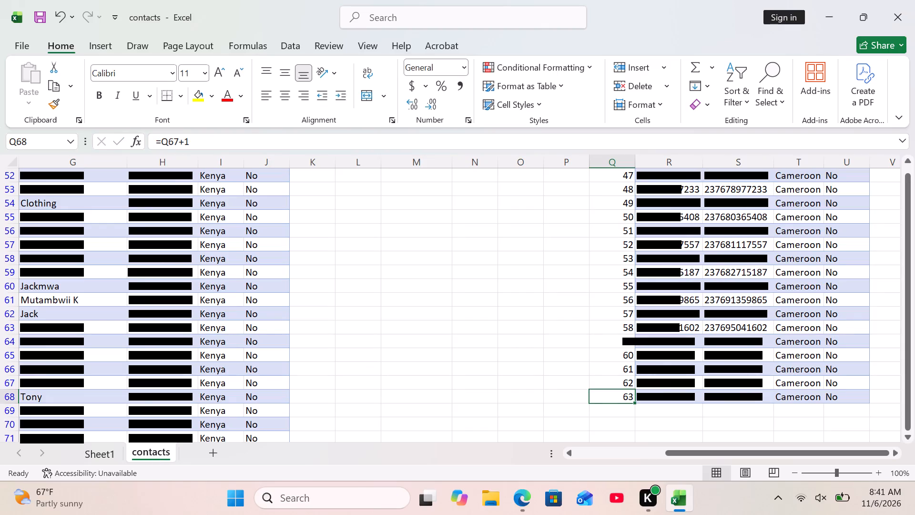
# Change the Country filter of the main contacts table from Cameroon to Ghana only.
pyautogui.moveTo(689, 450); pyautogui.dragTo(665, 451)
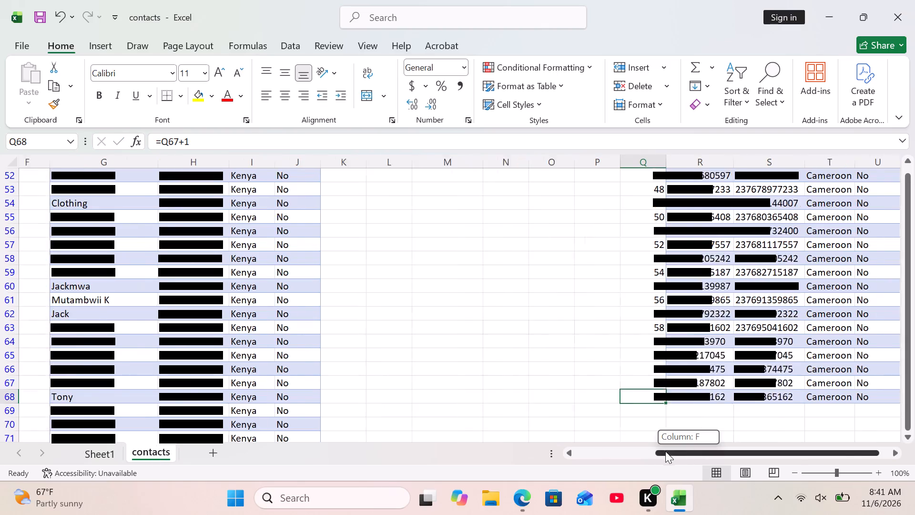
pyautogui.moveTo(665, 451); pyautogui.dragTo(519, 468)
pyautogui.scroll(14, 166, 302)
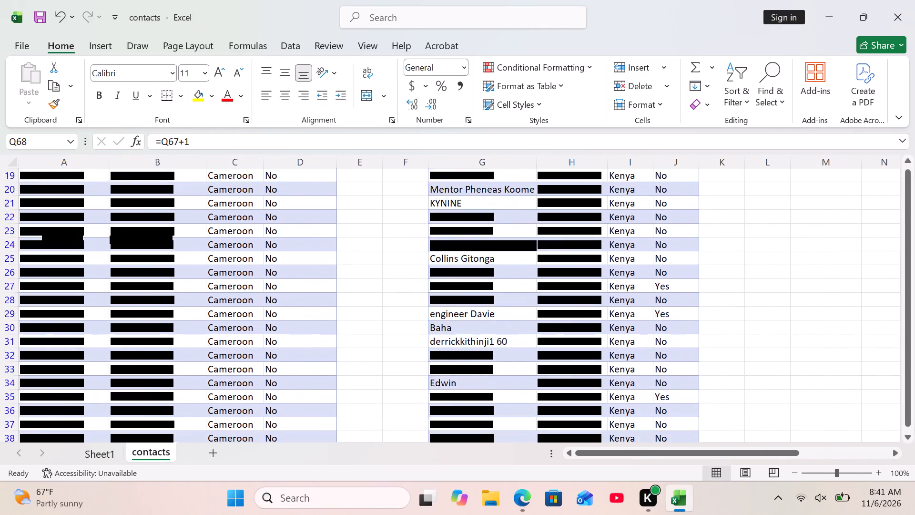
pyautogui.scroll(6, 163, 260)
pyautogui.click(254, 175)
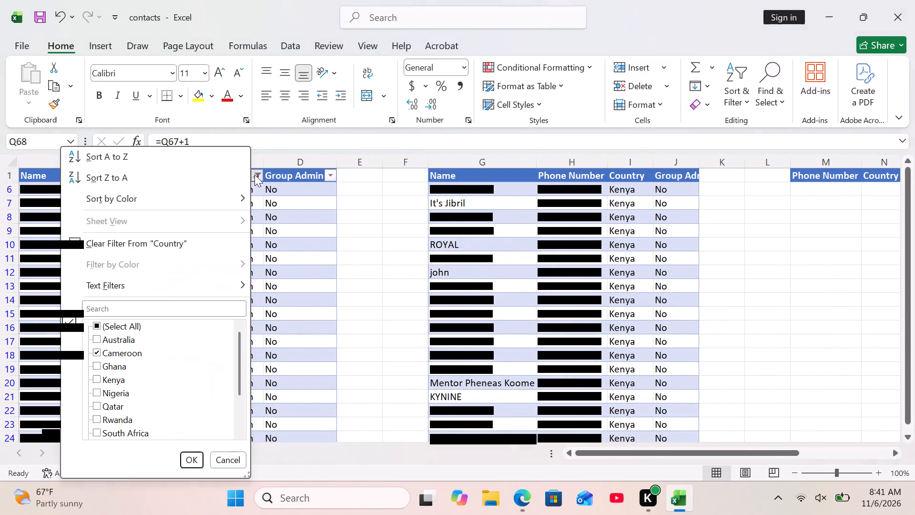
pyautogui.click(100, 367)
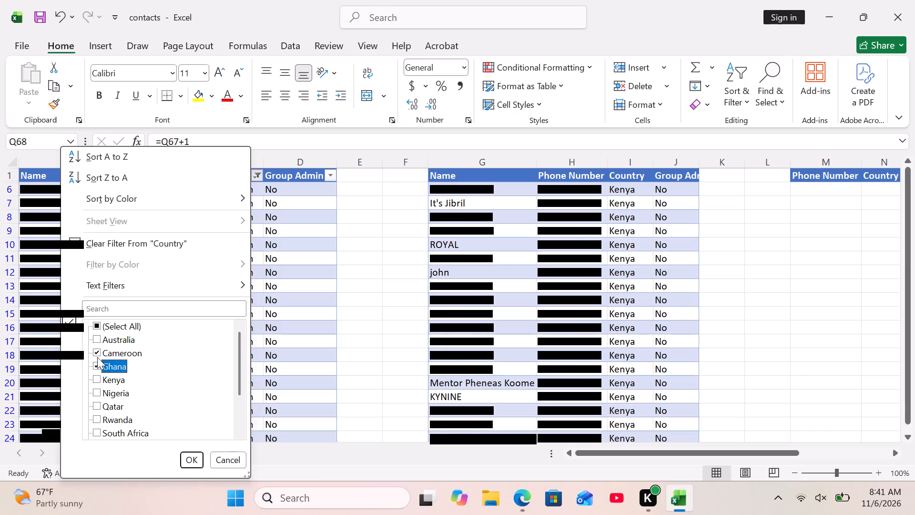
pyautogui.click(95, 352)
pyautogui.click(190, 455)
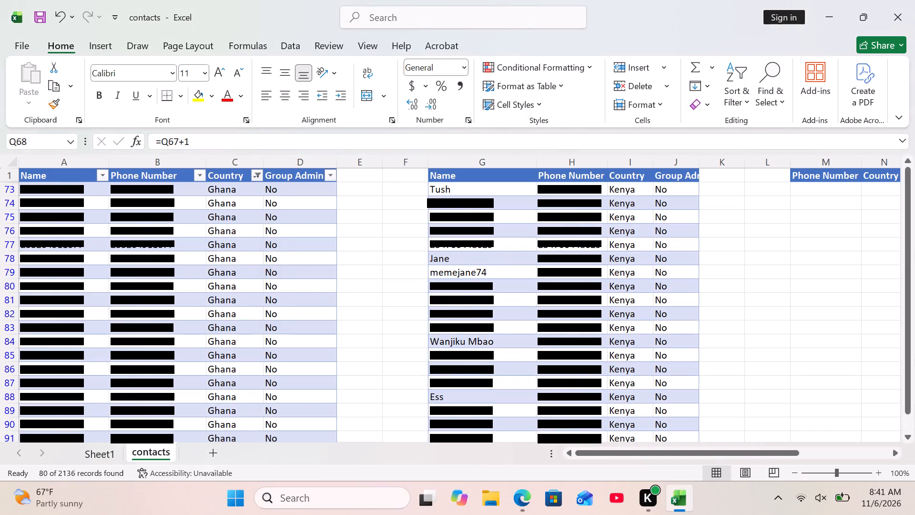
# Copy the entire filtered Ghana contacts table with its headers to cell X1.
pyautogui.click(35, 180)
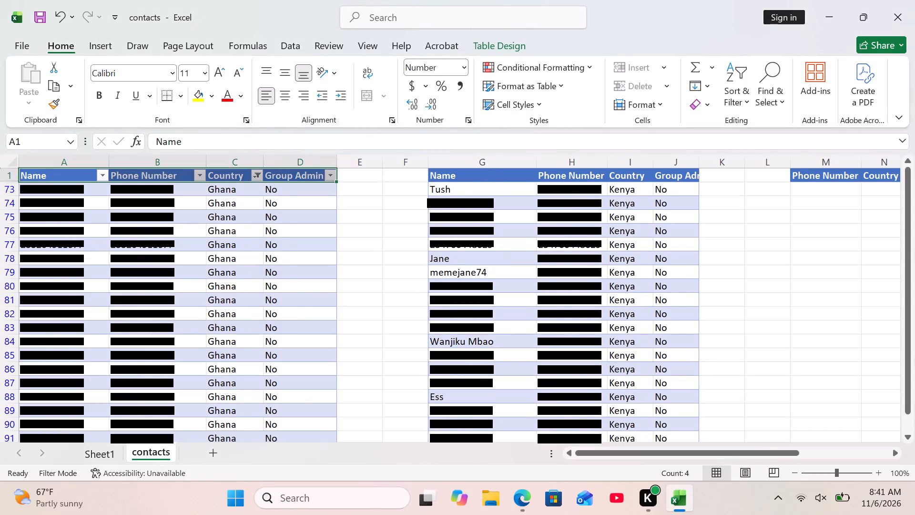
pyautogui.click(35, 180)
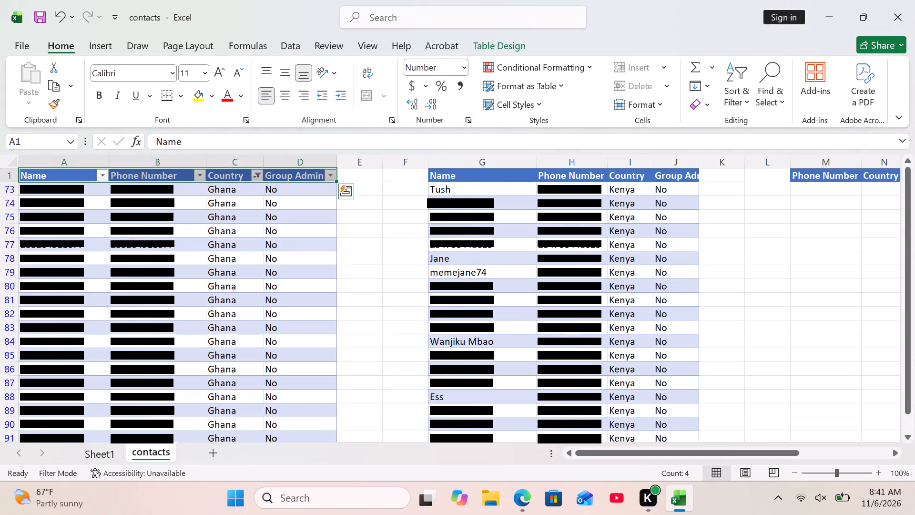
pyautogui.click(45, 193)
pyautogui.click(39, 175)
pyautogui.hotkey('ctrl', 'a')
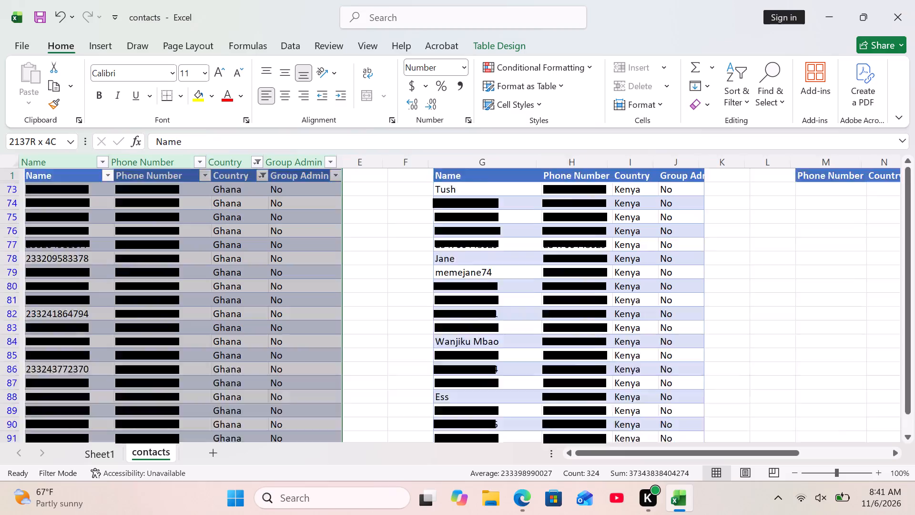
pyautogui.hotkey('ctrl', 'c')
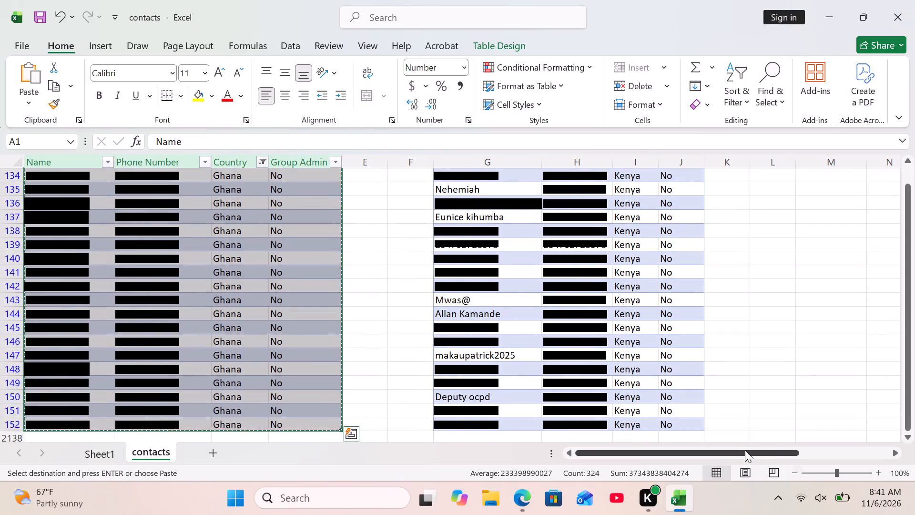
pyautogui.moveTo(745, 450); pyautogui.dragTo(862, 440)
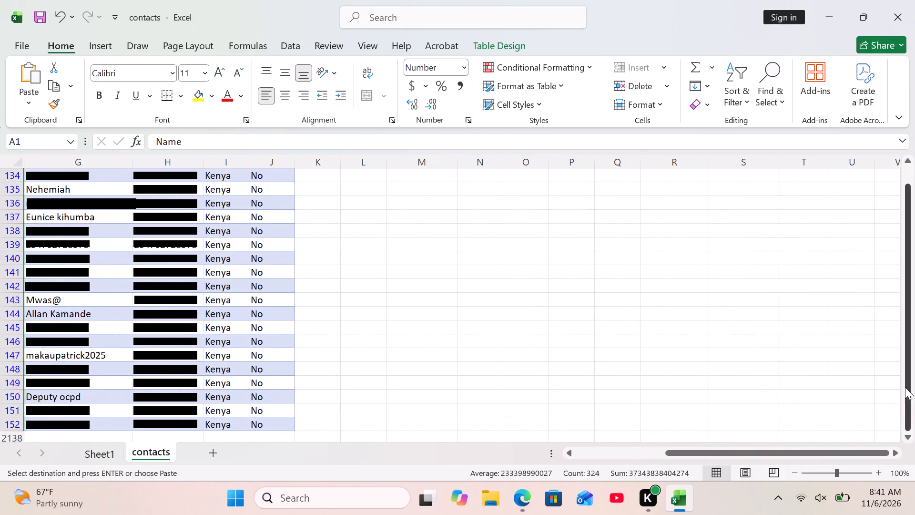
pyautogui.moveTo(903, 397); pyautogui.dragTo(901, 298)
pyautogui.tripleClick(896, 453)
pyautogui.click(896, 453)
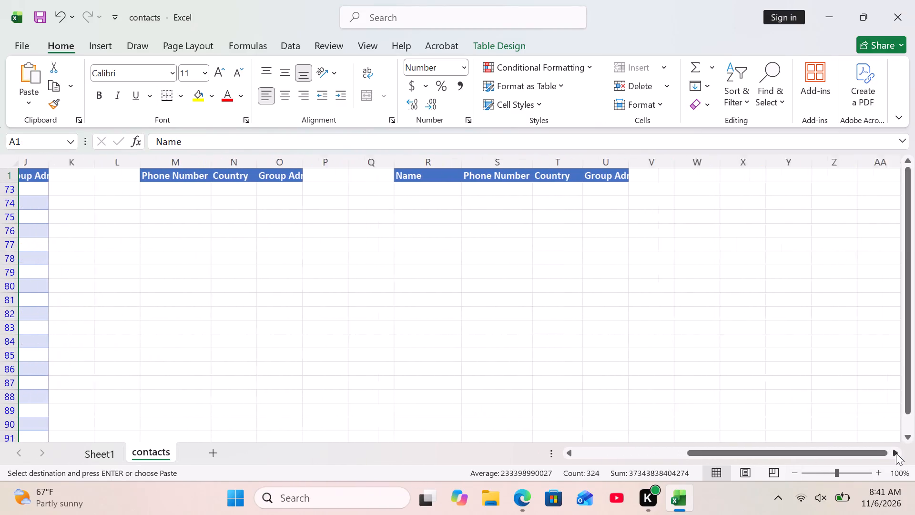
pyautogui.click(711, 177)
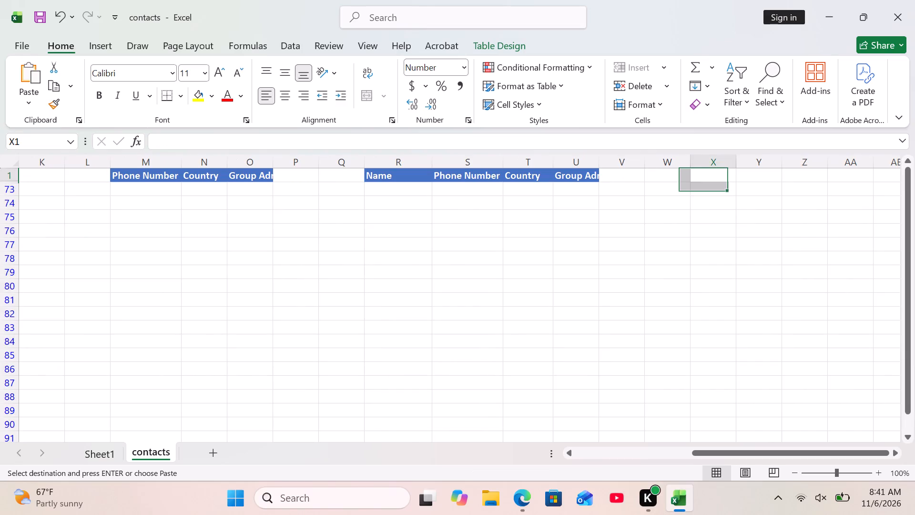
pyautogui.hotkey('ctrl', 'v')
# Widen columns X and Y of the pasted Ghana list so the names and phone numbers fit.
pyautogui.moveTo(735, 162); pyautogui.dragTo(744, 162)
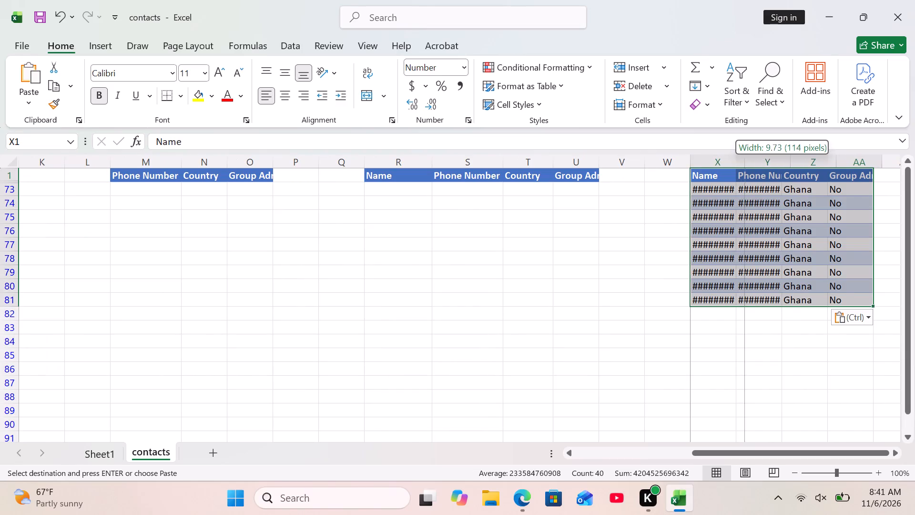
pyautogui.moveTo(744, 162); pyautogui.dragTo(746, 161)
pyautogui.moveTo(746, 161); pyautogui.dragTo(766, 161)
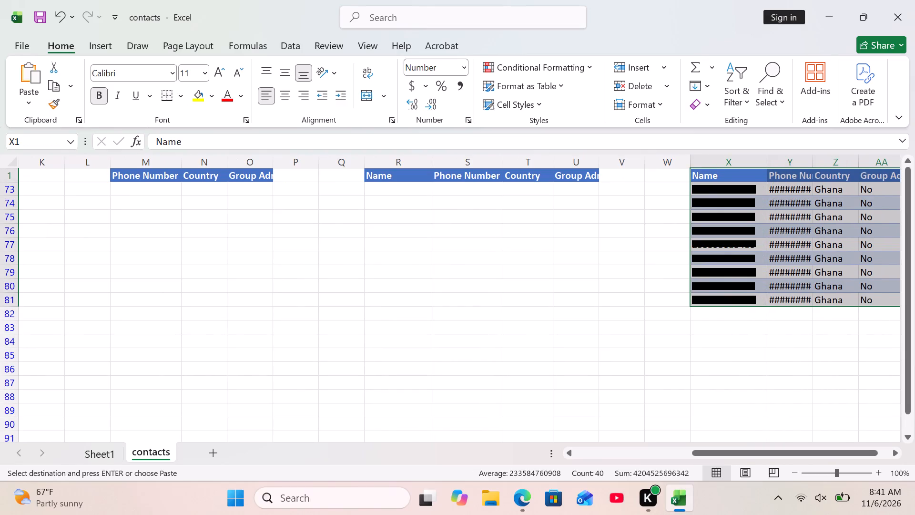
pyautogui.moveTo(811, 160); pyautogui.dragTo(834, 159)
pyautogui.moveTo(825, 452); pyautogui.dragTo(880, 444)
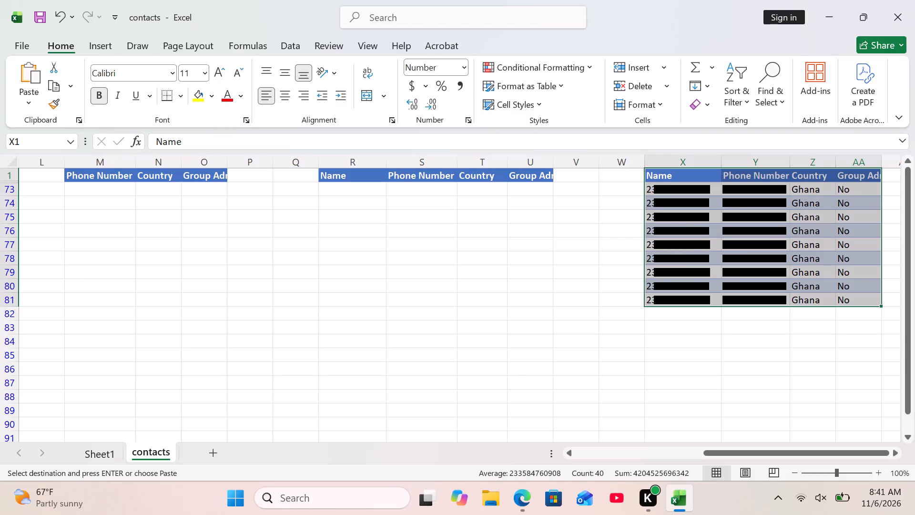
# Copy the entire filtered Ghana contacts table again and paste it over the existing Ghana list at X1.
pyautogui.moveTo(773, 457); pyautogui.dragTo(771, 457)
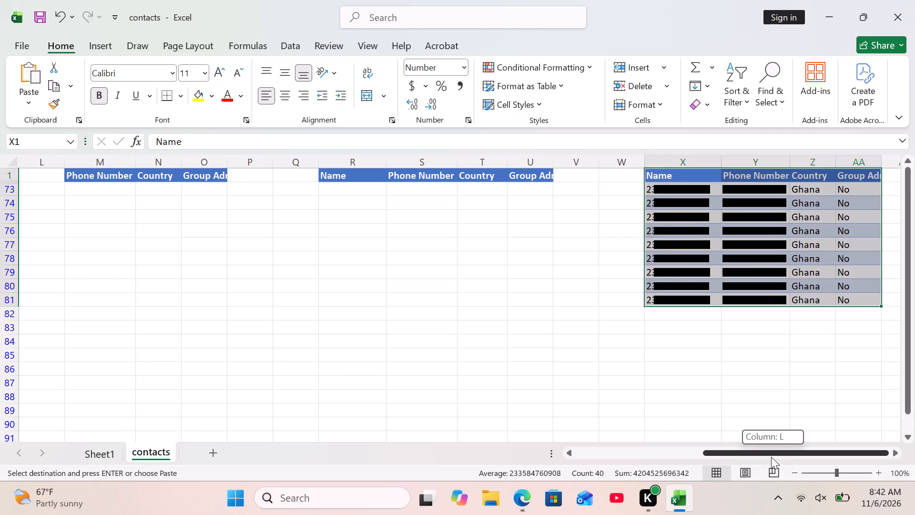
pyautogui.moveTo(771, 457); pyautogui.dragTo(587, 468)
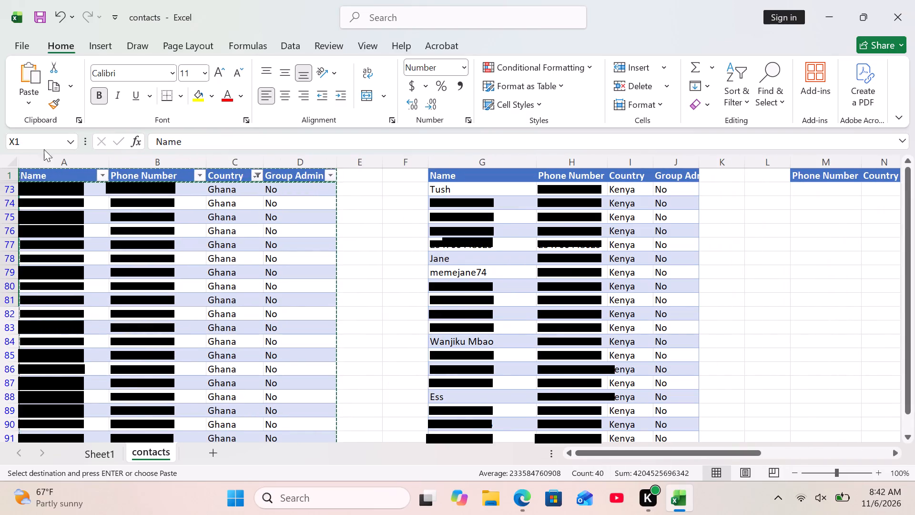
pyautogui.click(59, 198)
pyautogui.click(56, 177)
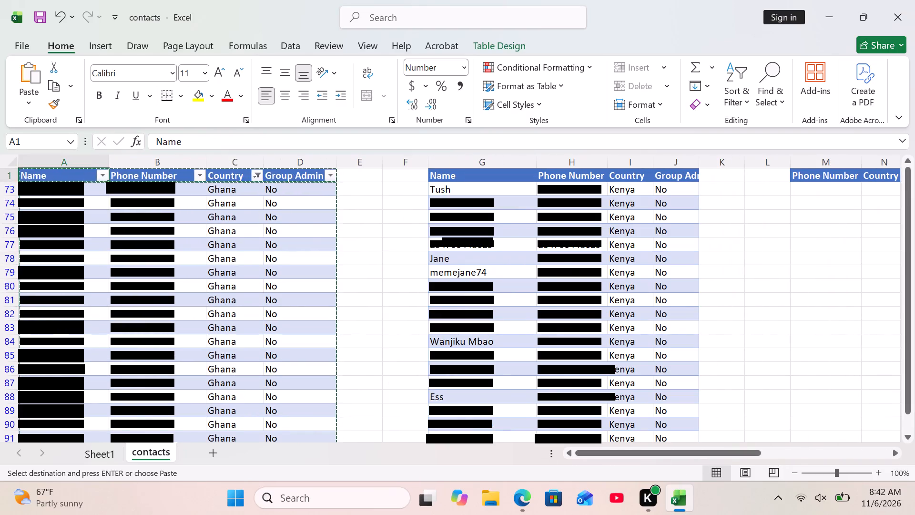
pyautogui.hotkey('ctrl', 'a')
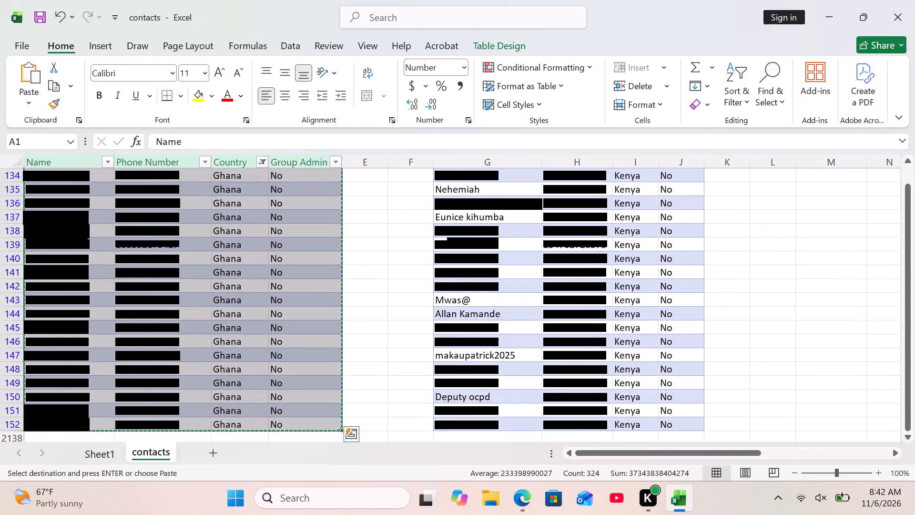
pyautogui.hotkey('ctrl', 'c')
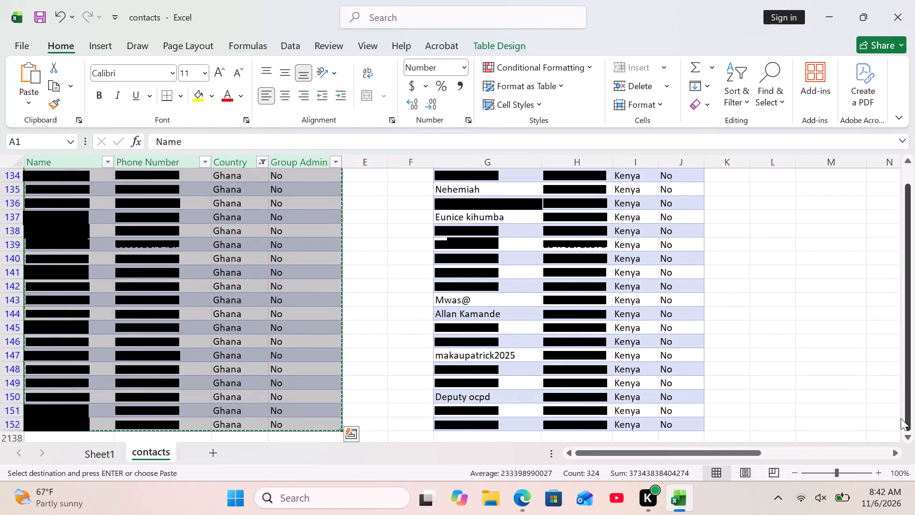
pyautogui.moveTo(743, 450); pyautogui.dragTo(904, 452)
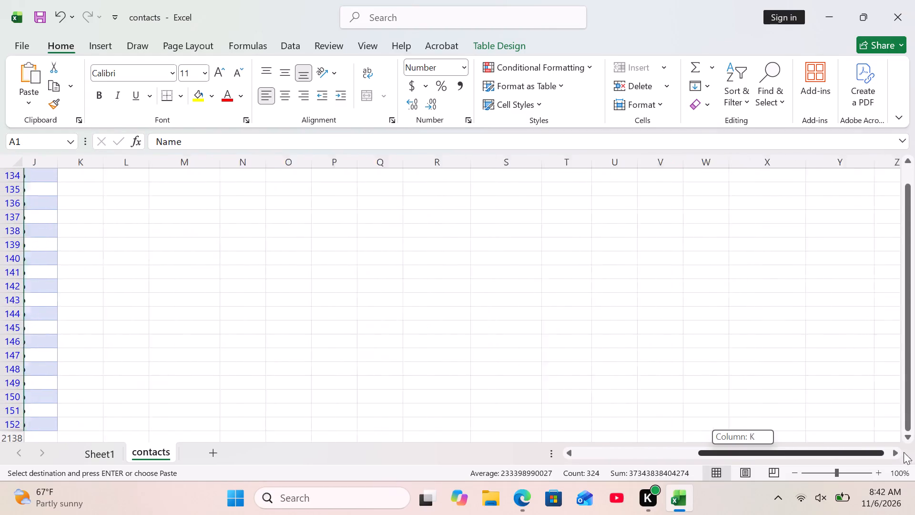
pyautogui.moveTo(904, 452); pyautogui.dragTo(909, 453)
pyautogui.moveTo(910, 411); pyautogui.dragTo(907, 230)
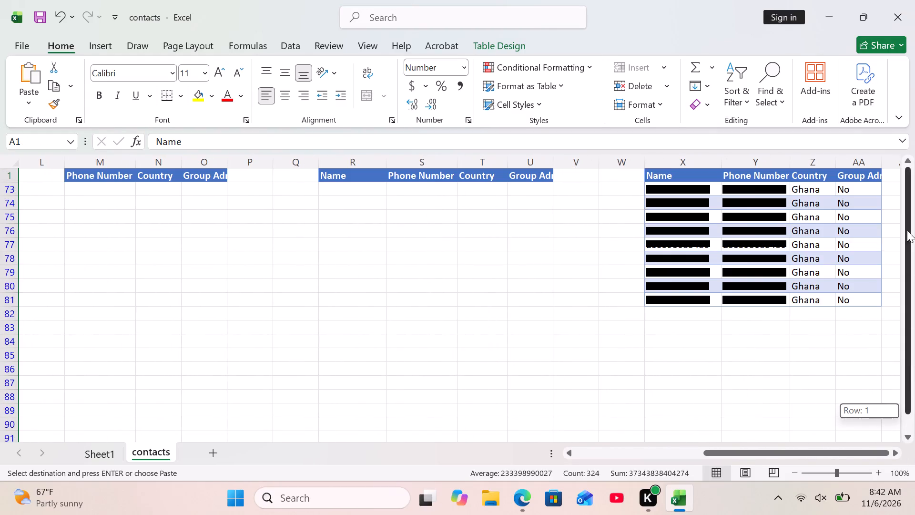
pyautogui.moveTo(907, 230); pyautogui.dragTo(905, 215)
pyautogui.click(682, 177)
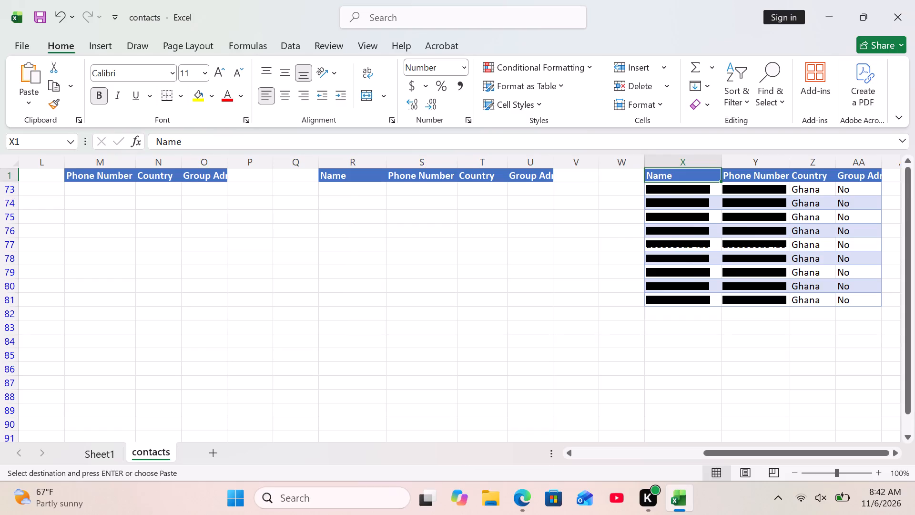
pyautogui.hotkey('ctrl', 'v')
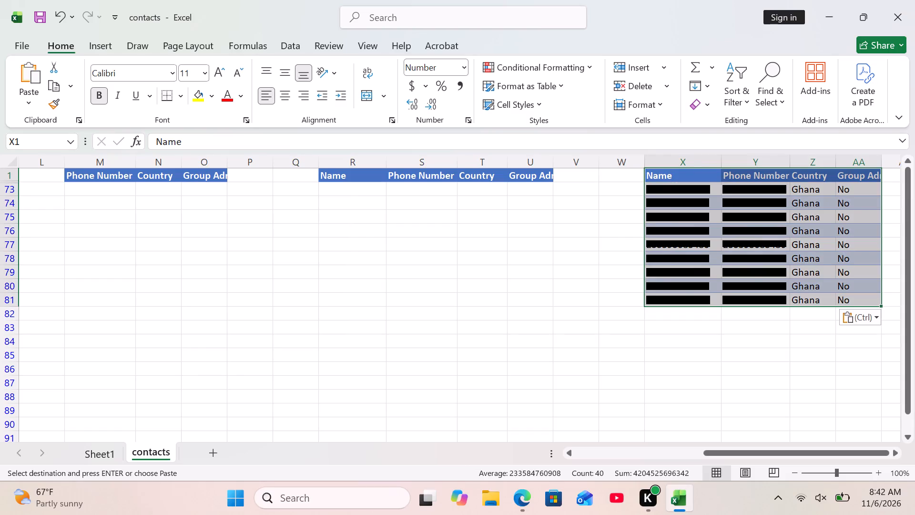
pyautogui.click(873, 318)
pyautogui.click(873, 318)
pyautogui.click(683, 328)
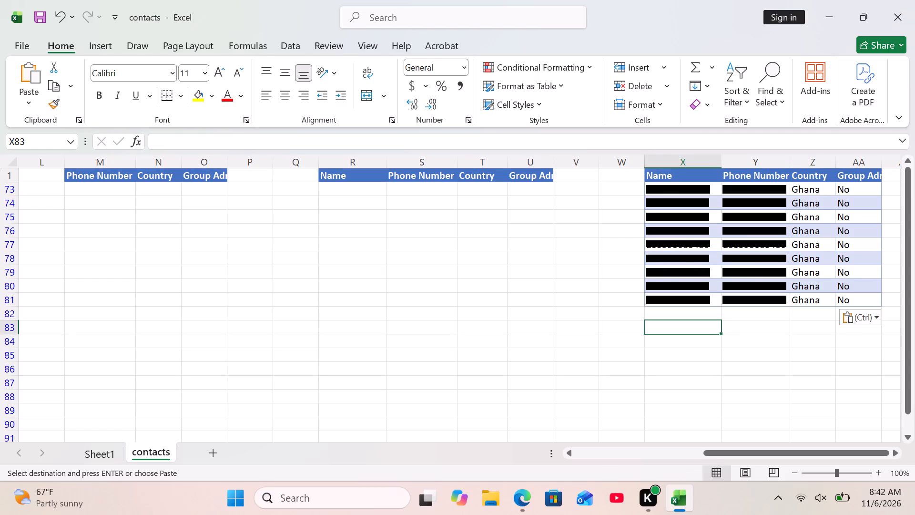
# Examine the filtered Ghana rows in the main contacts table down toward the end of the list.
pyautogui.moveTo(718, 449); pyautogui.dragTo(582, 452)
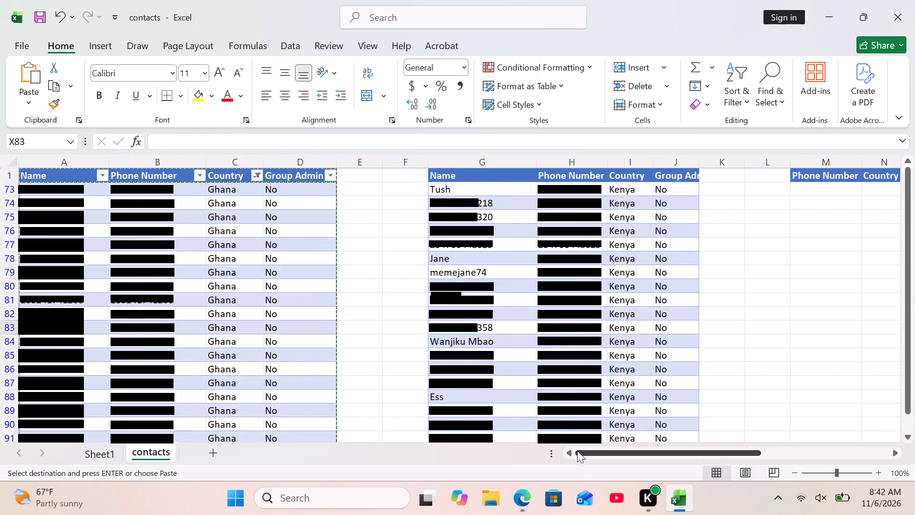
pyautogui.scroll(-13, 228, 316)
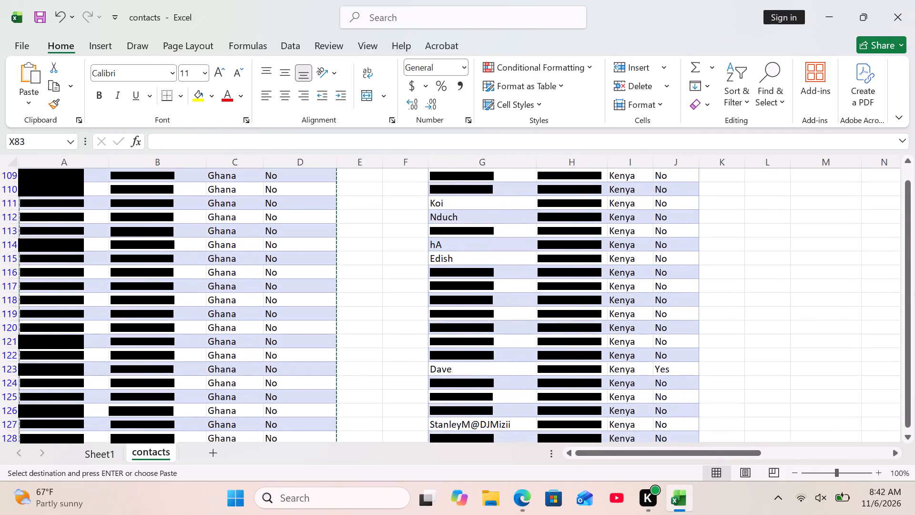
pyautogui.scroll(-12, 228, 315)
pyautogui.scroll(5, 228, 315)
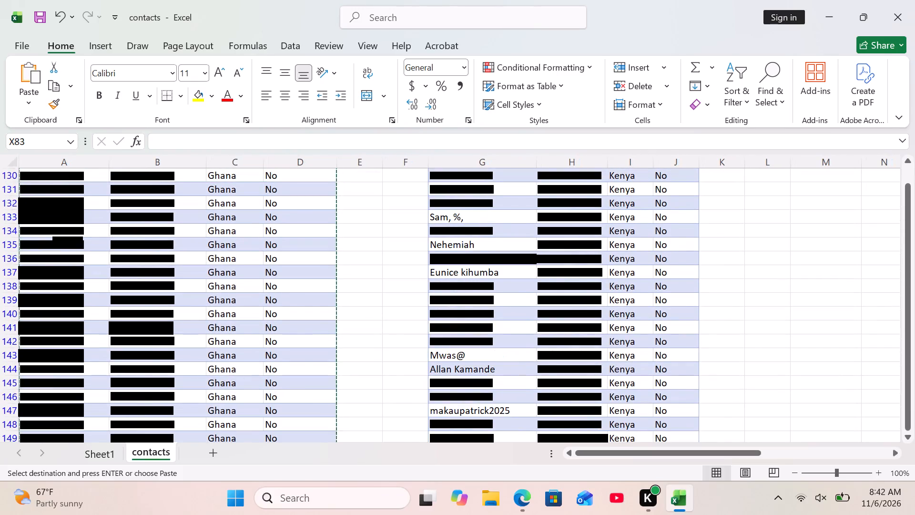
pyautogui.scroll(12, 228, 315)
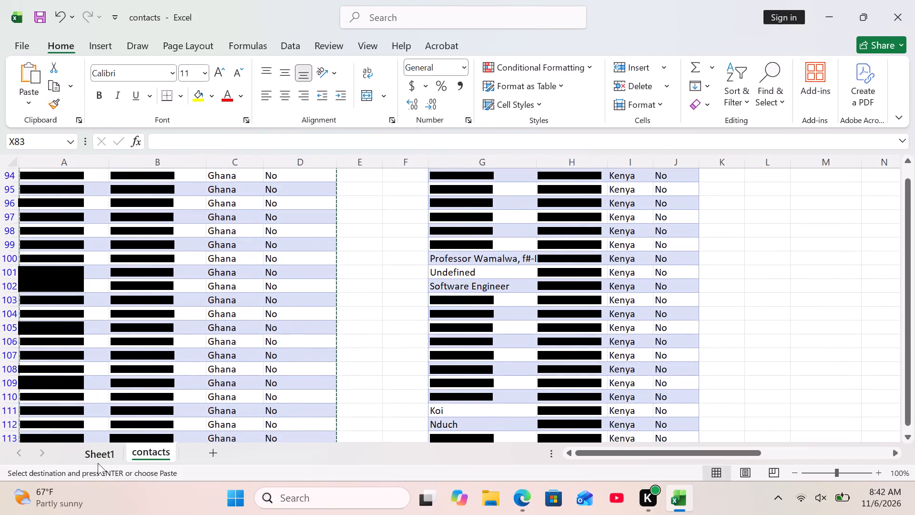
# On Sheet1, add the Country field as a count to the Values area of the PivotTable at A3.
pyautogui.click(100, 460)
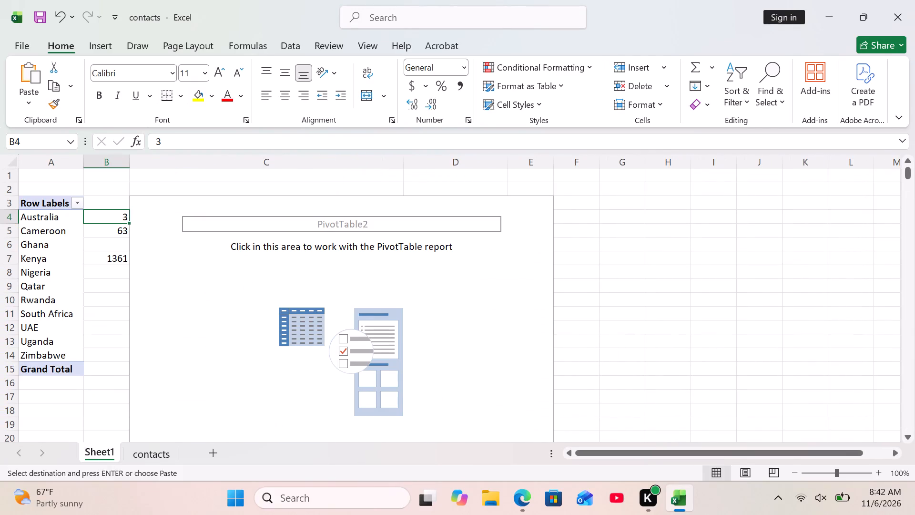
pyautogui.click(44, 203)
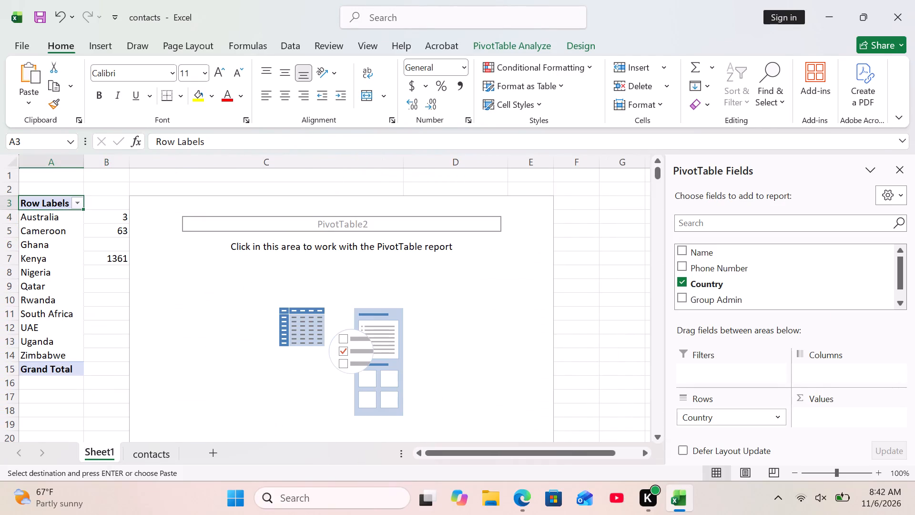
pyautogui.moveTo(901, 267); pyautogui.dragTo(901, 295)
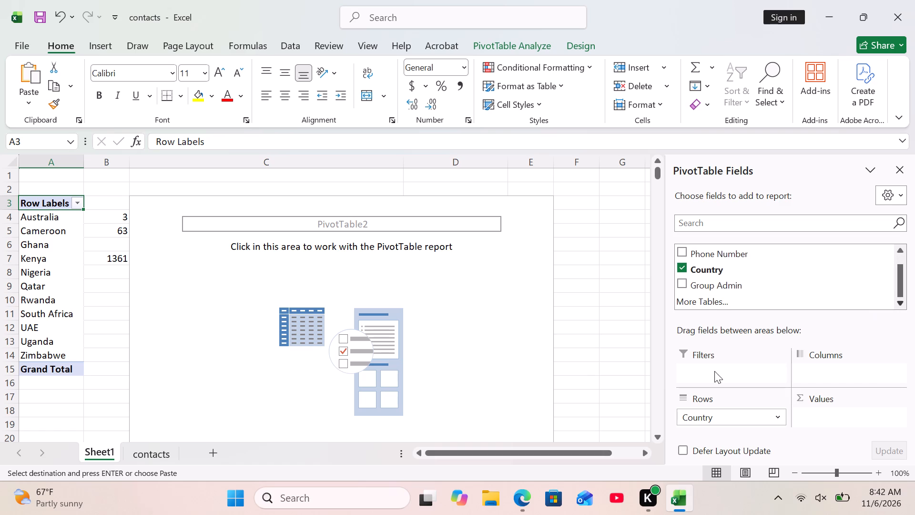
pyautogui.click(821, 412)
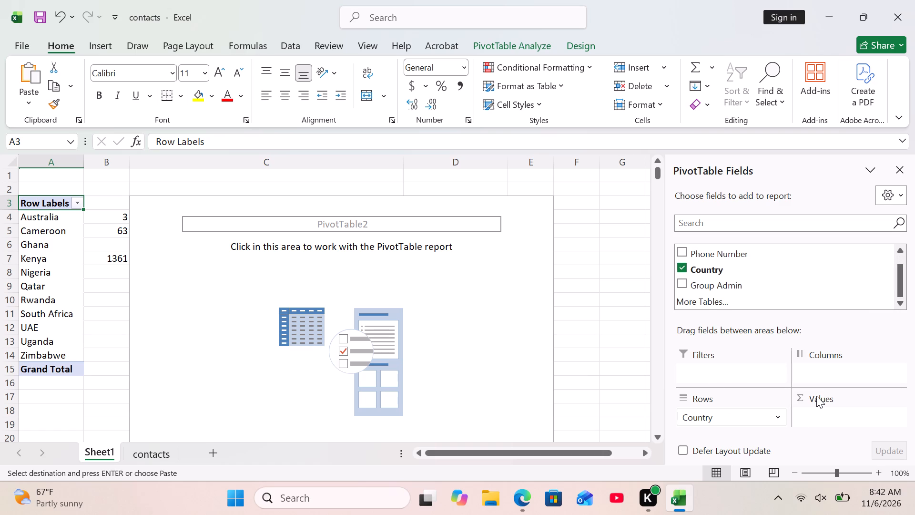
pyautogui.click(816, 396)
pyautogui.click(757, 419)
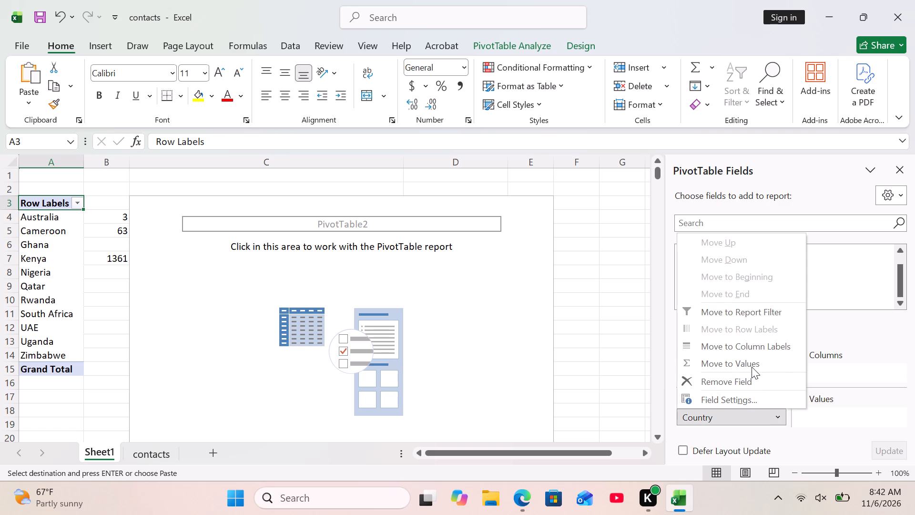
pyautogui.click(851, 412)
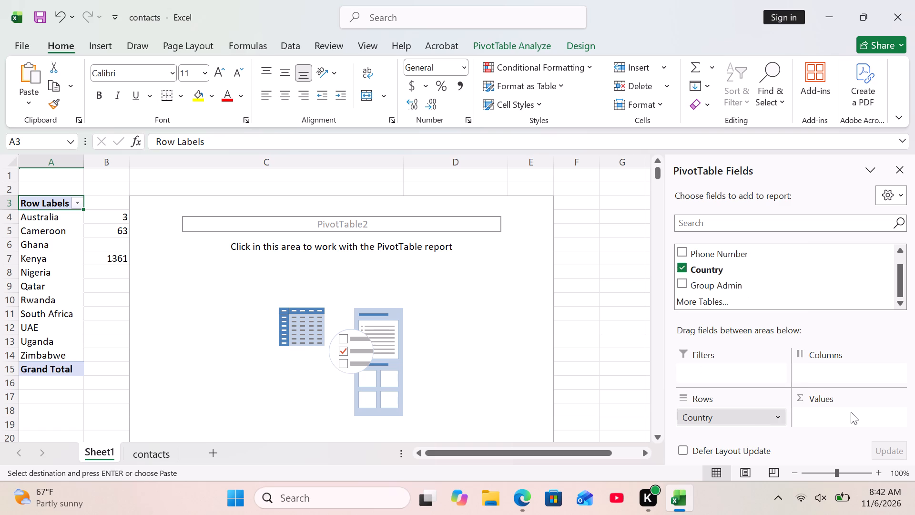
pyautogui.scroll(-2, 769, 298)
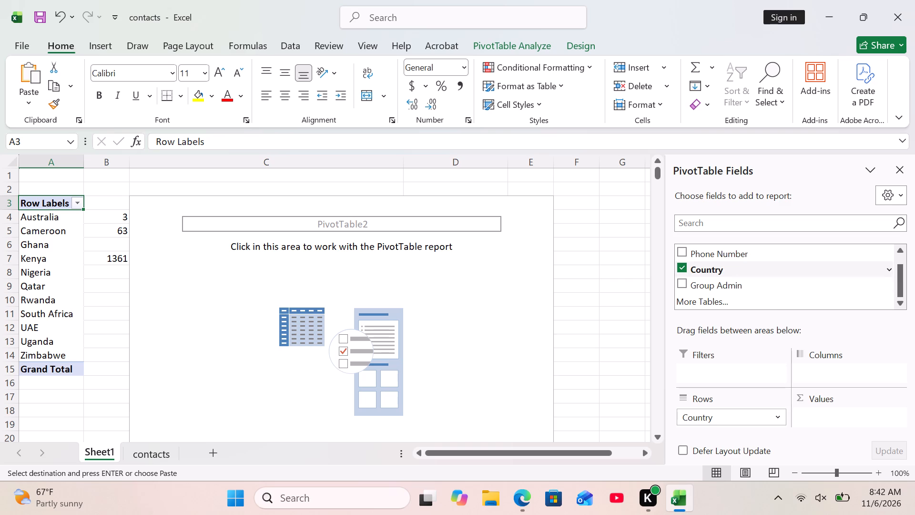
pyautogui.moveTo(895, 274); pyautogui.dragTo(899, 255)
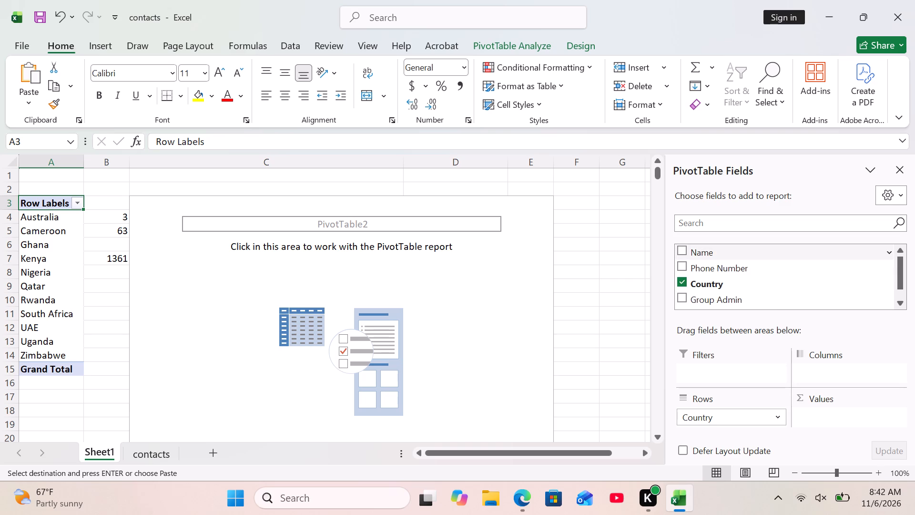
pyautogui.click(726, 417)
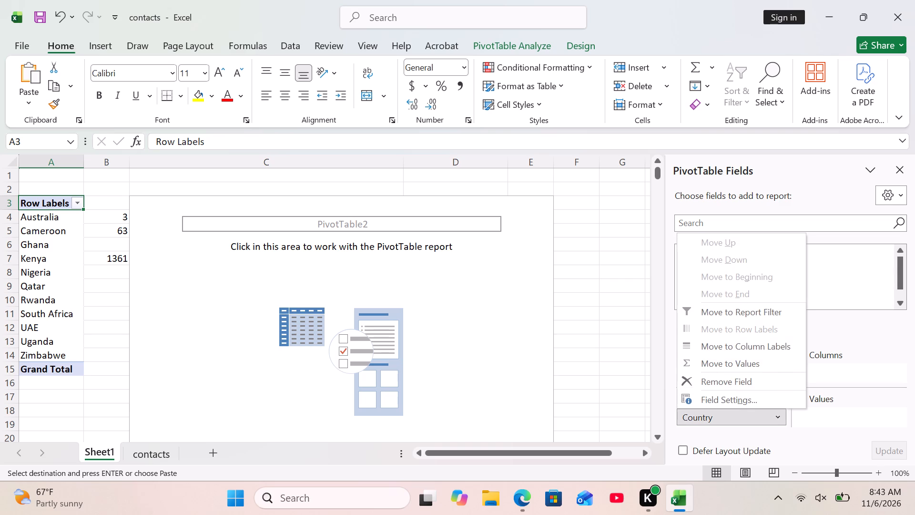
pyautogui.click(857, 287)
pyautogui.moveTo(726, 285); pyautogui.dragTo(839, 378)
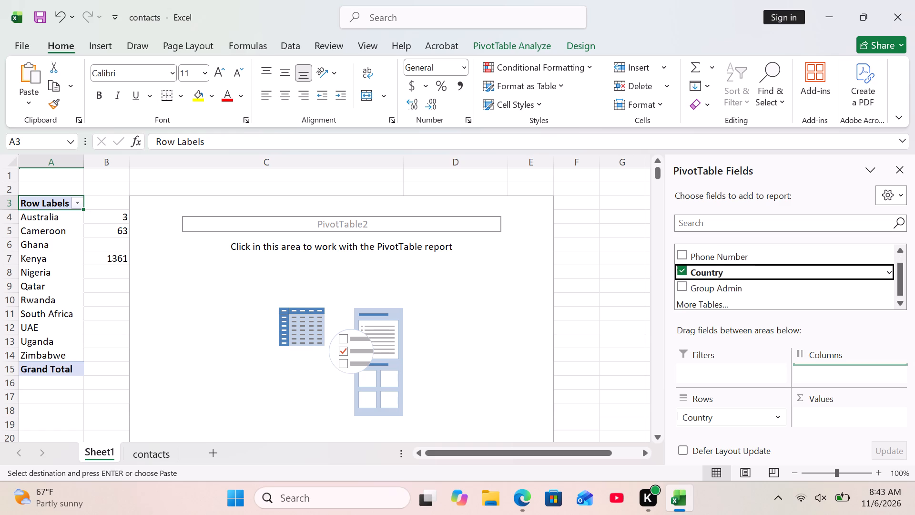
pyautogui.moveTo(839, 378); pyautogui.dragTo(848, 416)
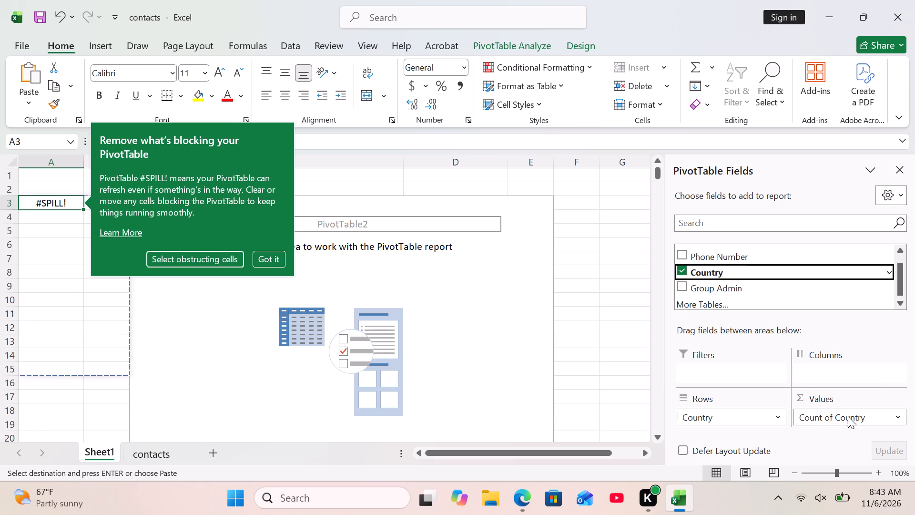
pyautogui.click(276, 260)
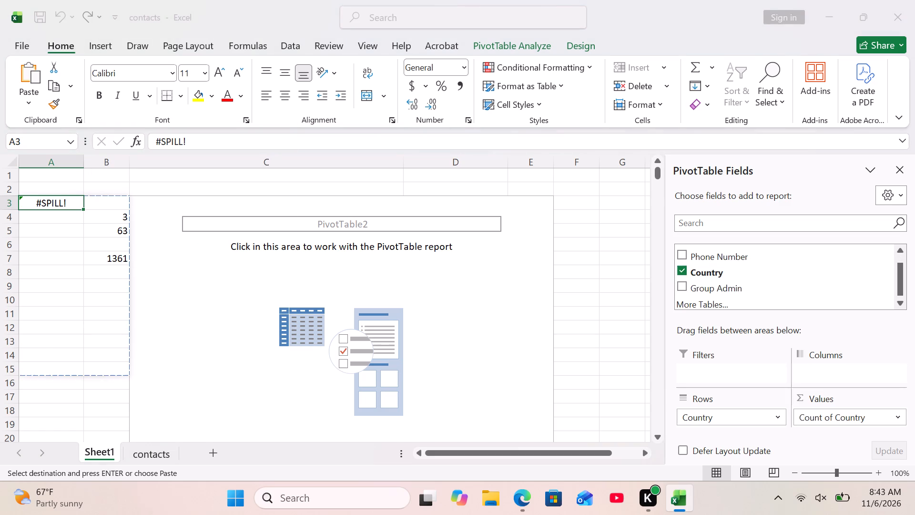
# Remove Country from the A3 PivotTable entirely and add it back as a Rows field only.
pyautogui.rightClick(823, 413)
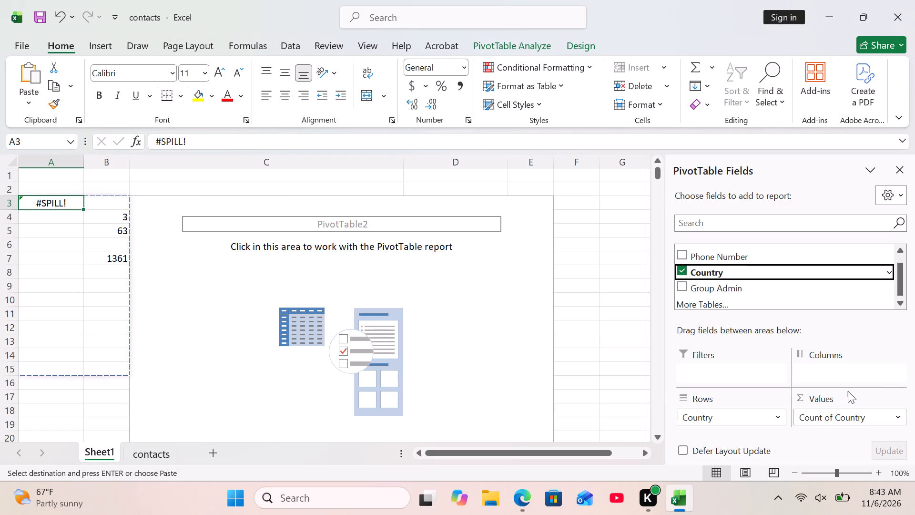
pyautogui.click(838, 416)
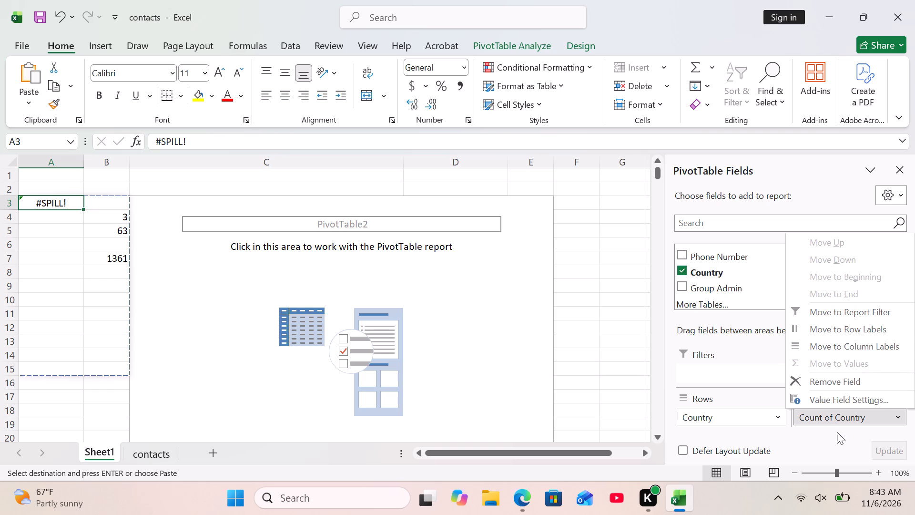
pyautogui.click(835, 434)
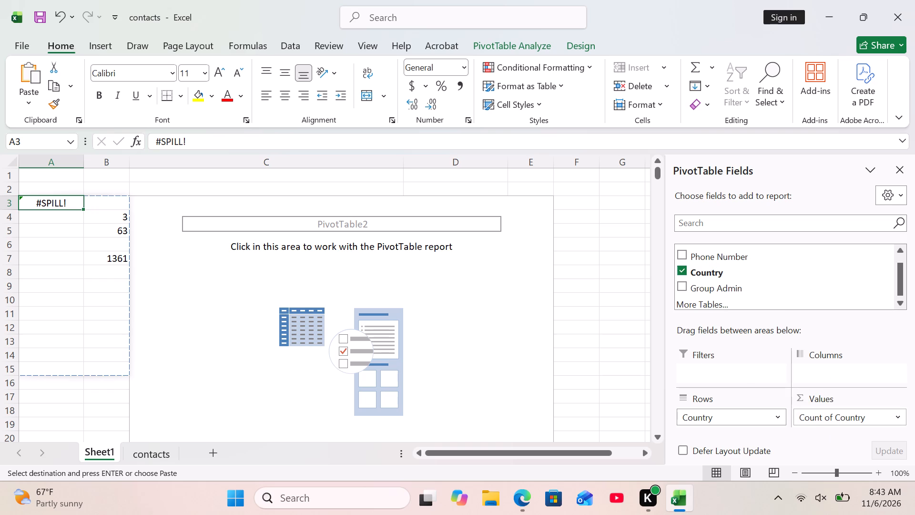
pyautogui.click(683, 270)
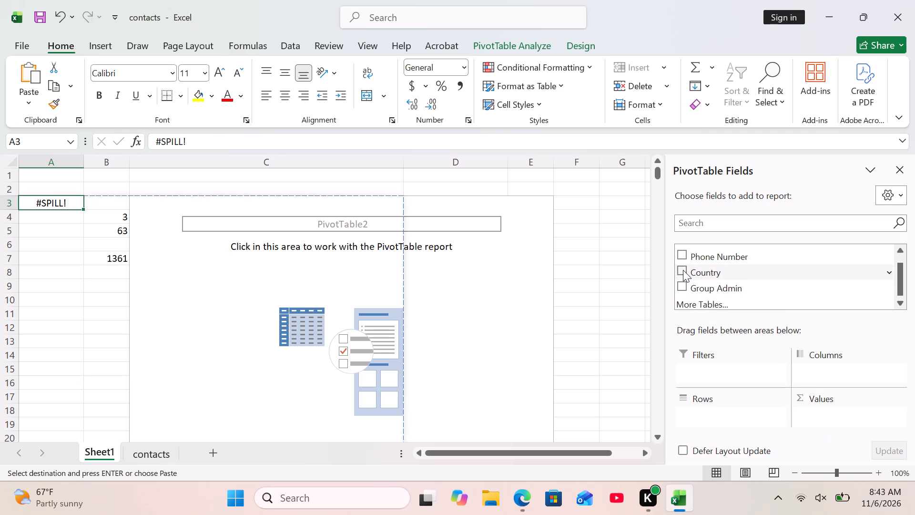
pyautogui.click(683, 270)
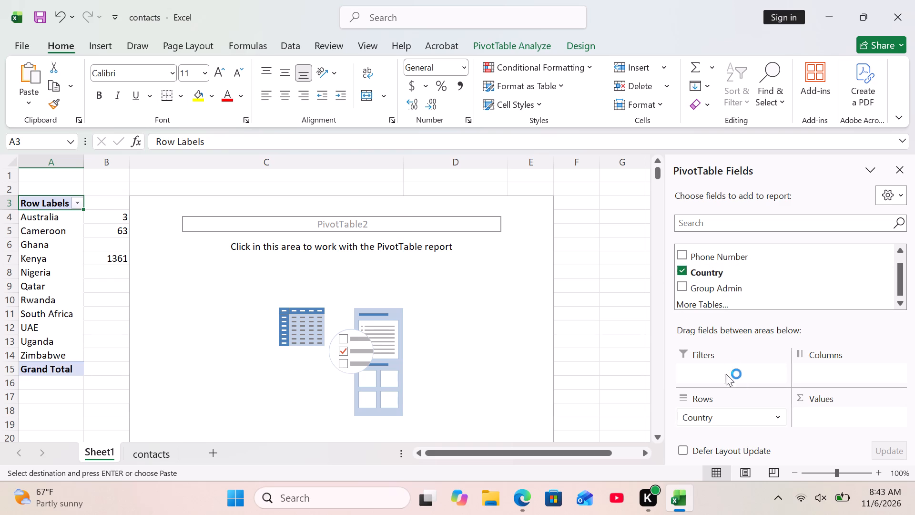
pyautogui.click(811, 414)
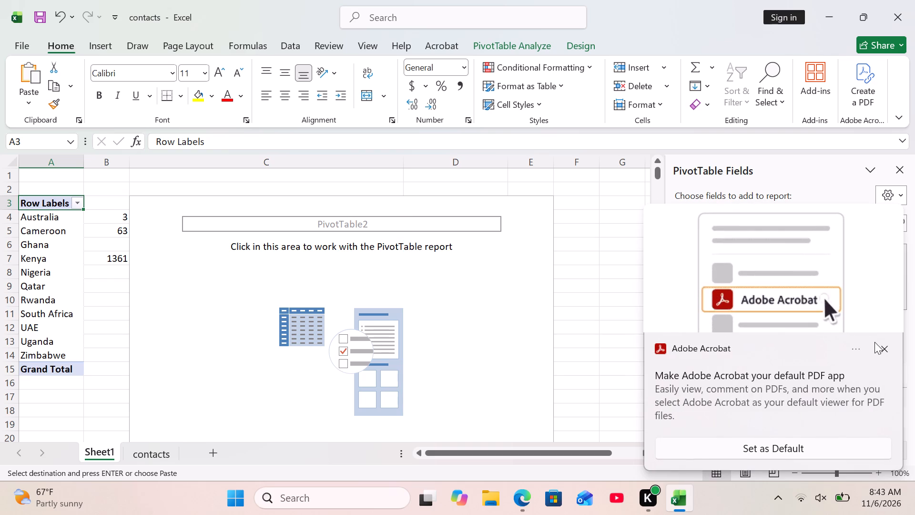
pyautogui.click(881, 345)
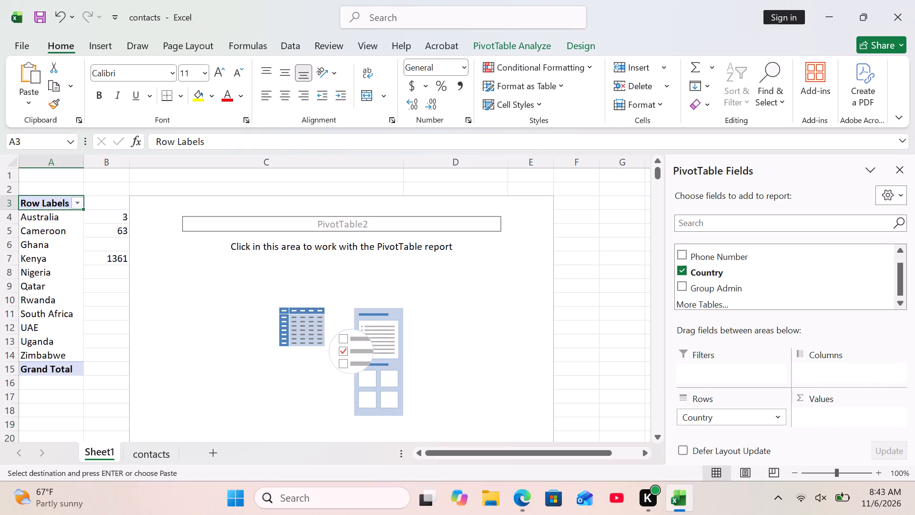
# Add the Name field to the empty second PivotTable beside the counts on Sheet1.
pyautogui.click(154, 206)
pyautogui.click(680, 254)
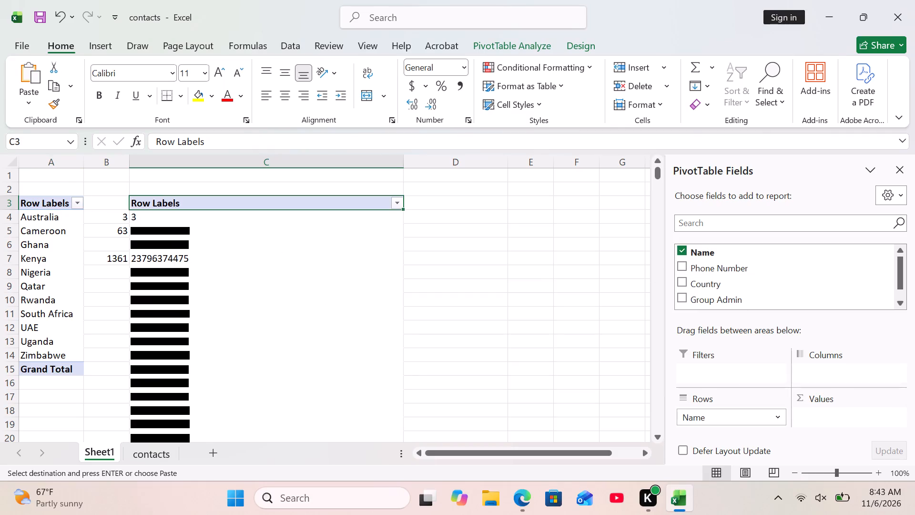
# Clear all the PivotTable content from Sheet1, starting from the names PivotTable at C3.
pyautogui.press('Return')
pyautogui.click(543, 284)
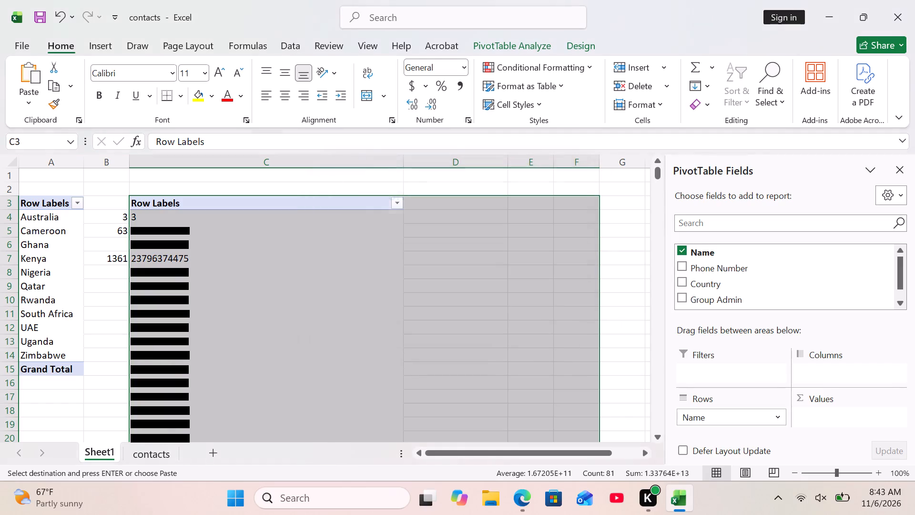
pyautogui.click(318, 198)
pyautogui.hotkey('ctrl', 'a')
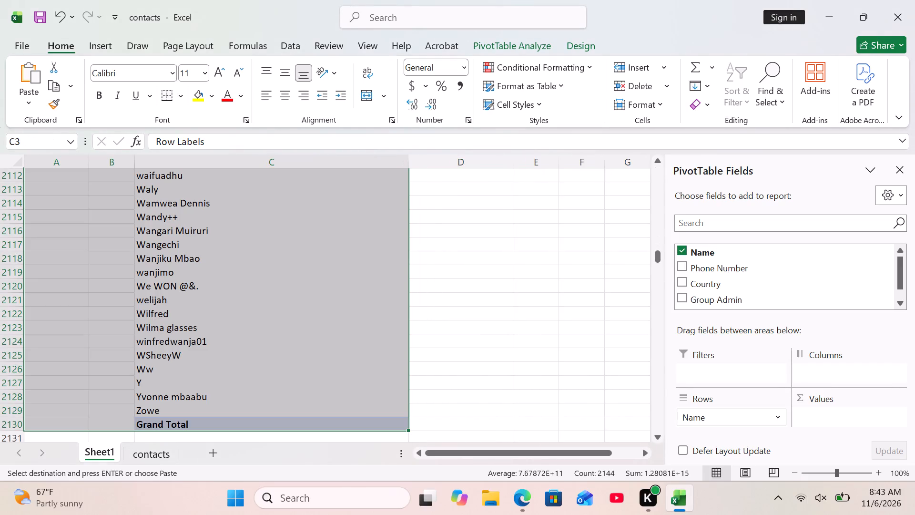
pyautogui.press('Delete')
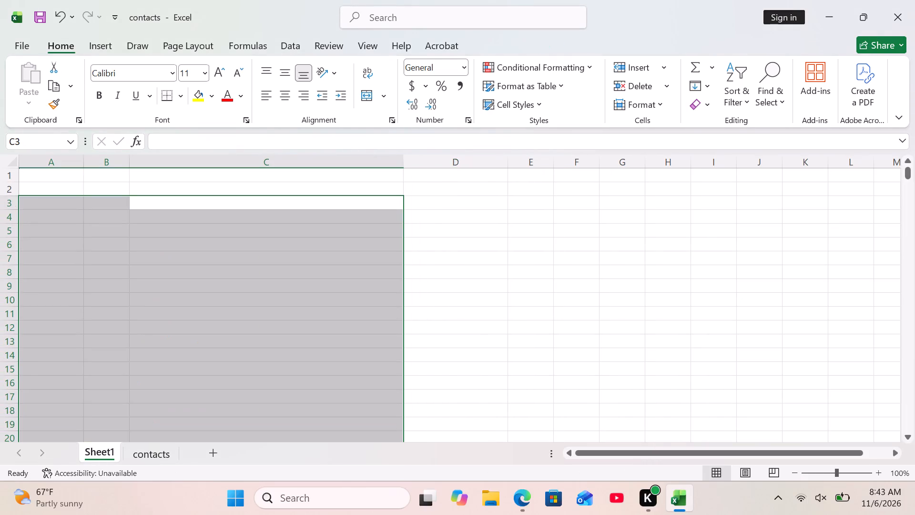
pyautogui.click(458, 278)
# Delete Sheet1 permanently from the workbook.
pyautogui.rightClick(106, 454)
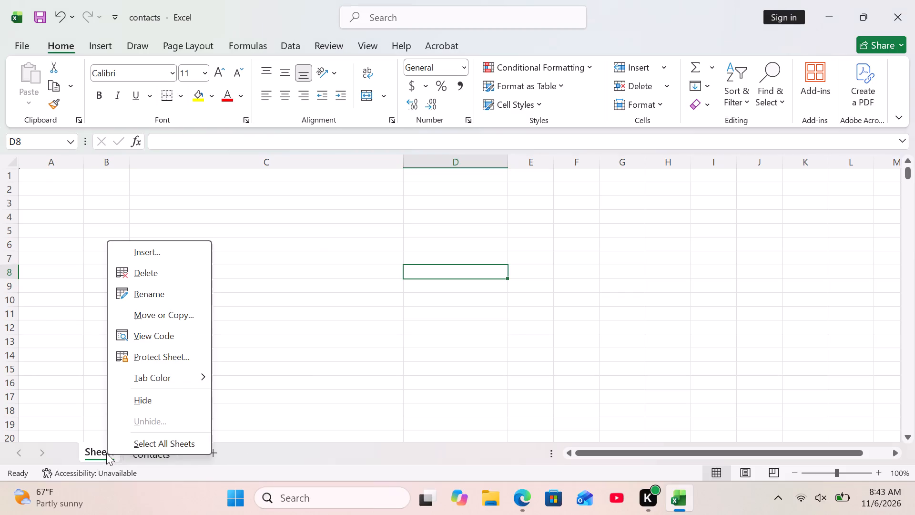
pyautogui.click(167, 282)
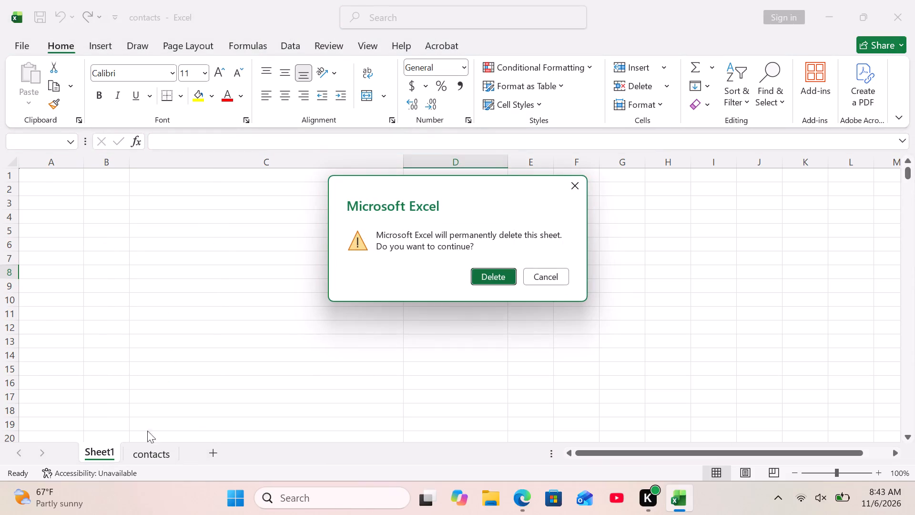
pyautogui.click(477, 278)
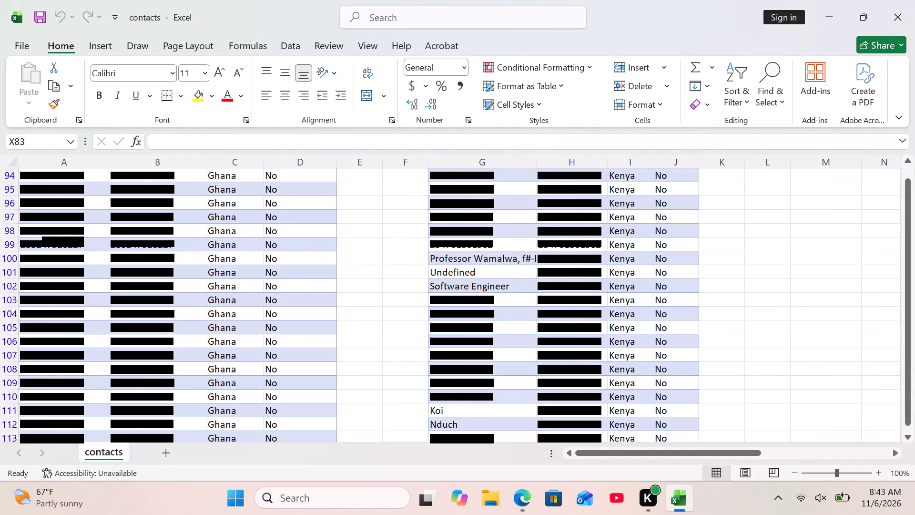
# Examine the filtered Ghana rows and the neighbouring Kenya list on the contacts sheet.
pyautogui.scroll(13, 151, 364)
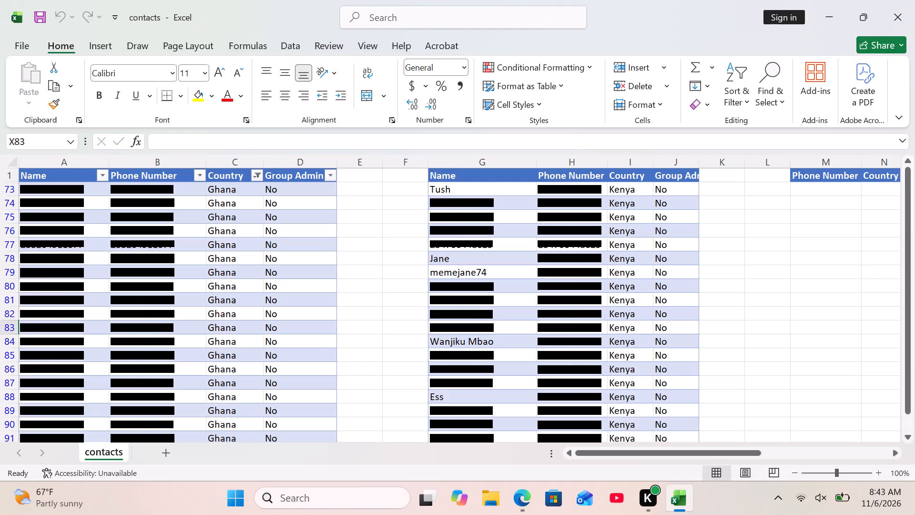
pyautogui.scroll(-10, 261, 276)
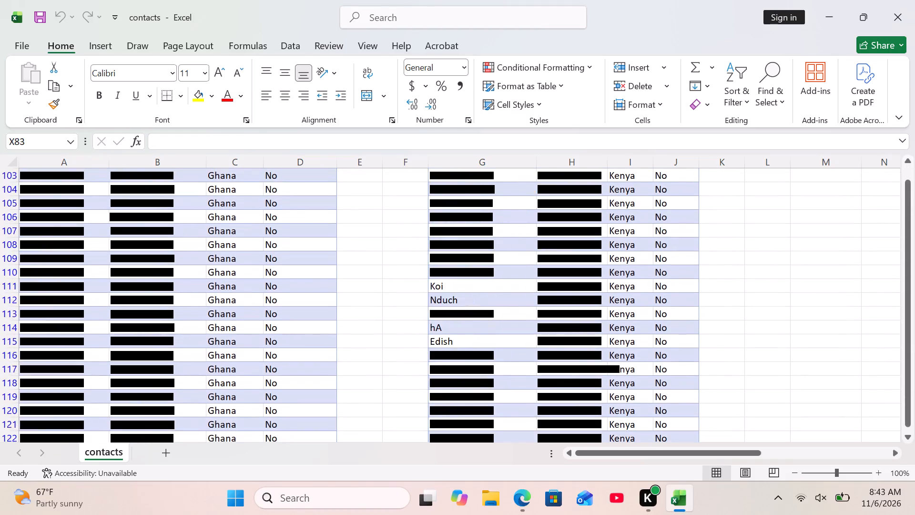
pyautogui.scroll(-16, 261, 278)
pyautogui.scroll(11, 262, 279)
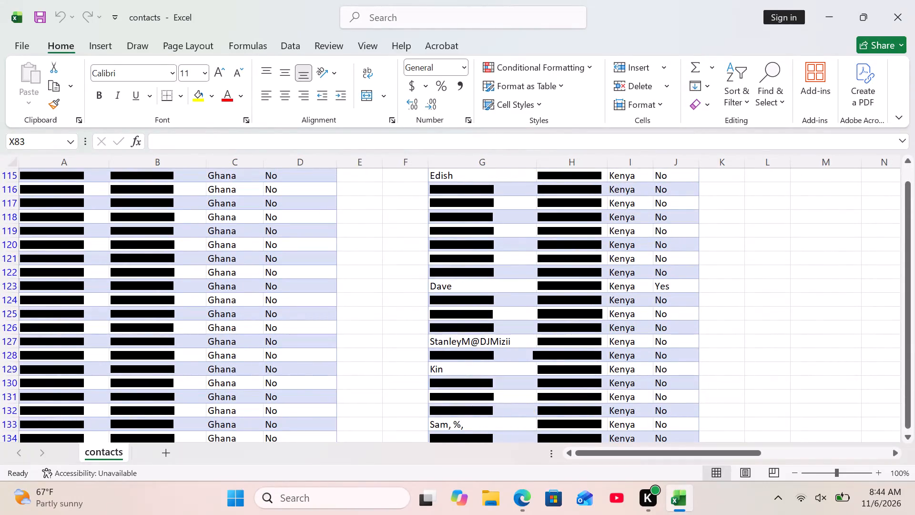
pyautogui.scroll(20, 205, 288)
pyautogui.scroll(4, 205, 288)
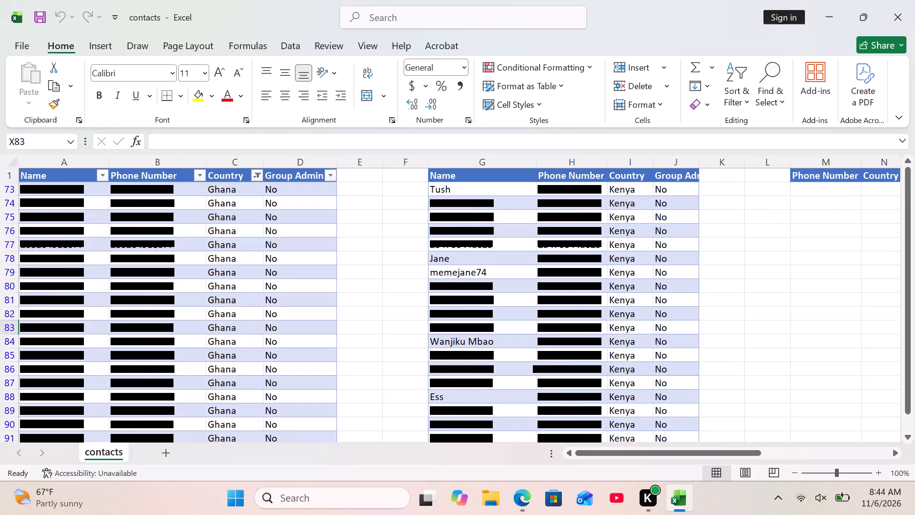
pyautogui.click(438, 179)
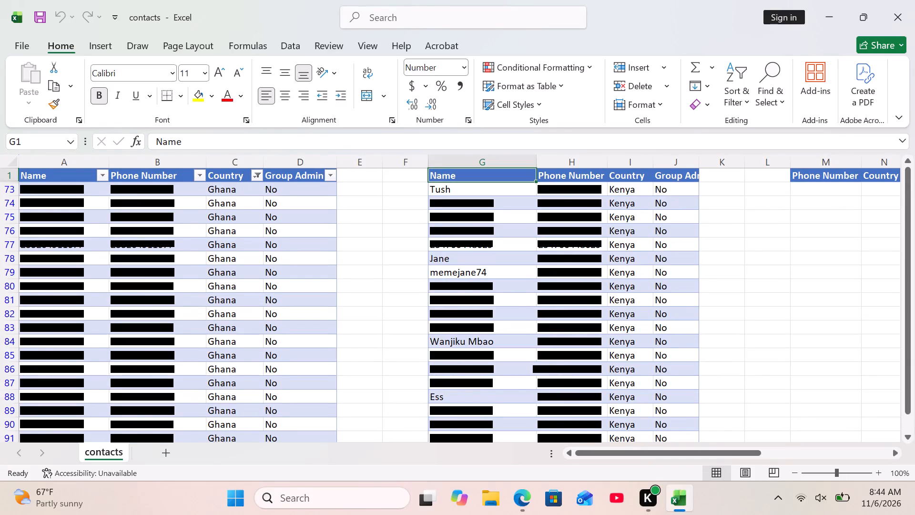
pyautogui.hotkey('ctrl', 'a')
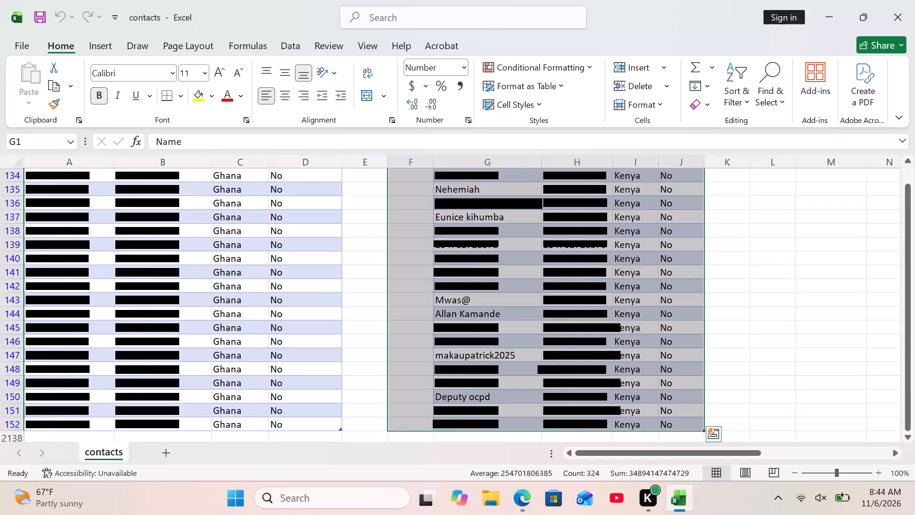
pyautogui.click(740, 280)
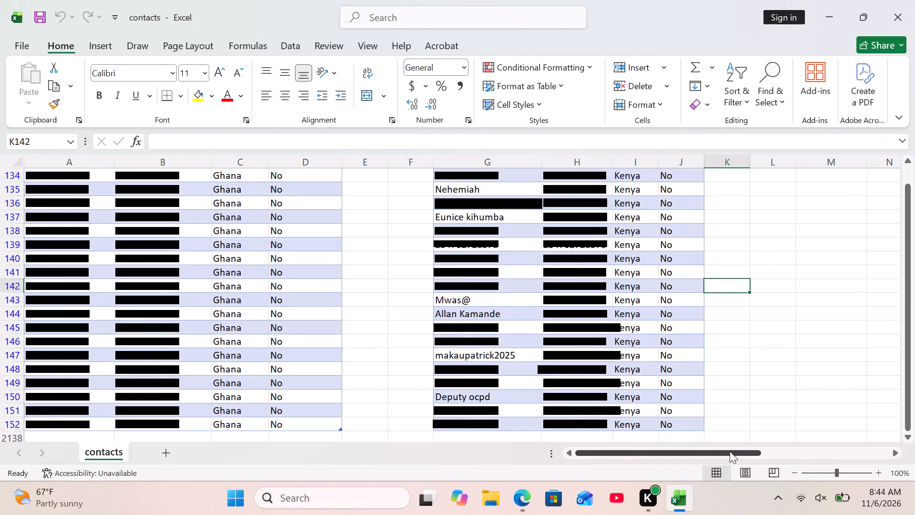
# Clear the contents of the visible cells from L1 down to row 85 across the country lists beyond the Kenya list.
pyautogui.moveTo(730, 451); pyautogui.dragTo(914, 444)
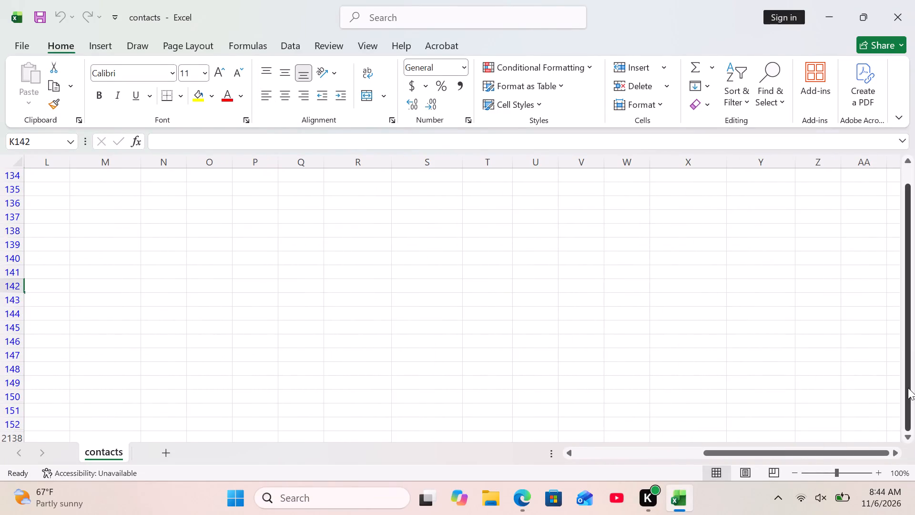
pyautogui.moveTo(908, 388); pyautogui.dragTo(912, 146)
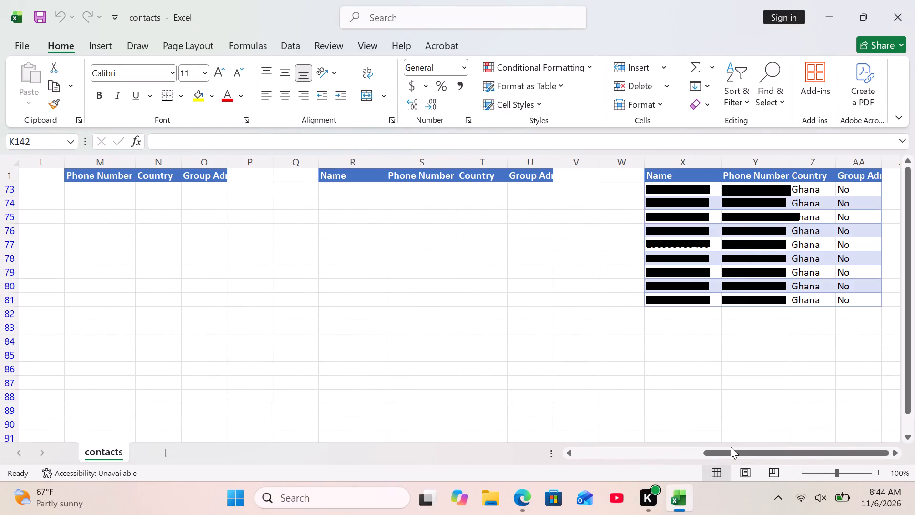
pyautogui.moveTo(732, 450); pyautogui.dragTo(639, 458)
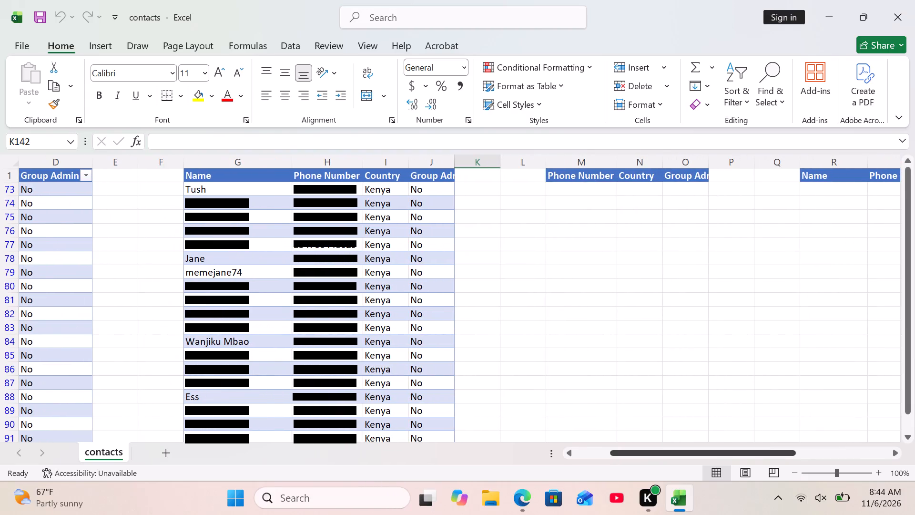
pyautogui.moveTo(519, 179); pyautogui.dragTo(914, 361)
pyautogui.press('Delete')
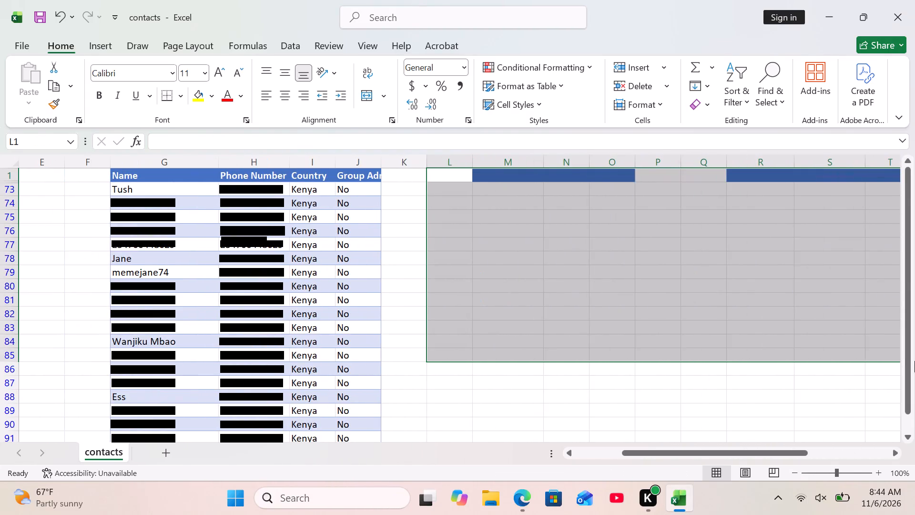
pyautogui.press('Delete')
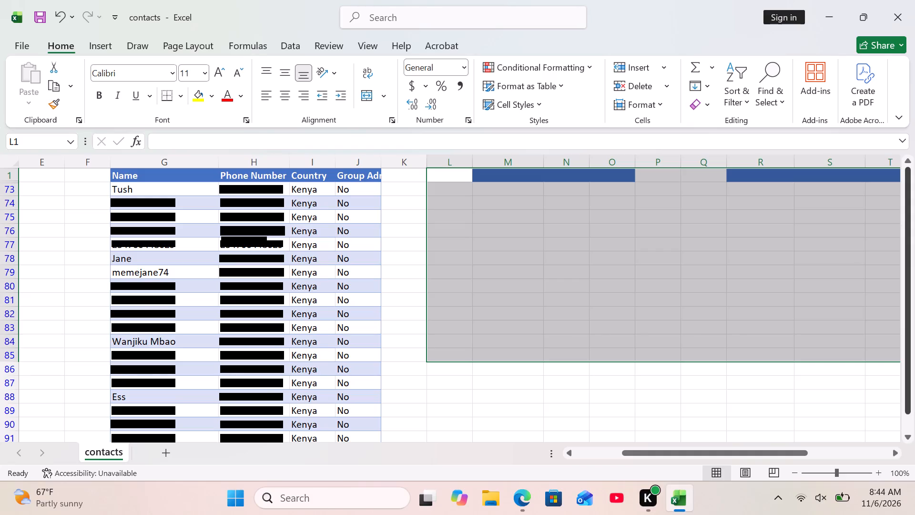
# Delete column L from the contacts sheet.
pyautogui.rightClick(449, 157)
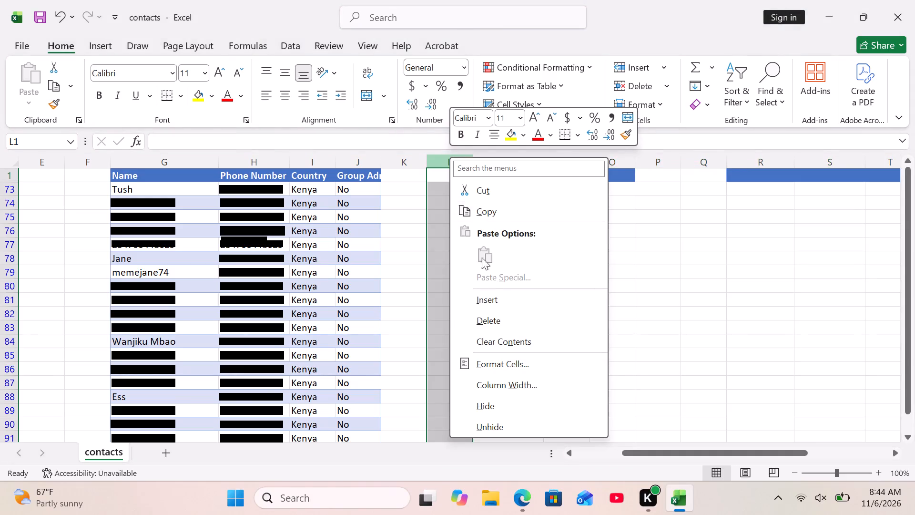
pyautogui.click(497, 323)
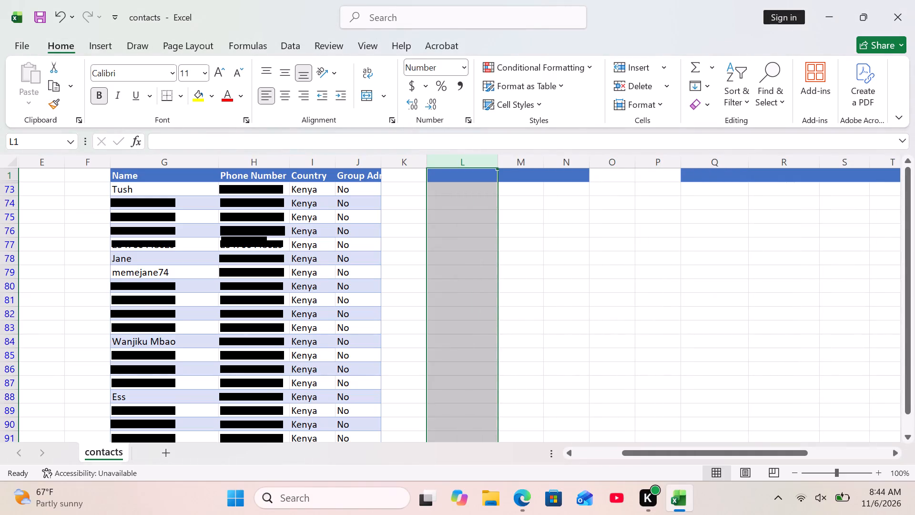
# Reset the main table's Country filter to include all countries.
pyautogui.moveTo(663, 453); pyautogui.dragTo(590, 456)
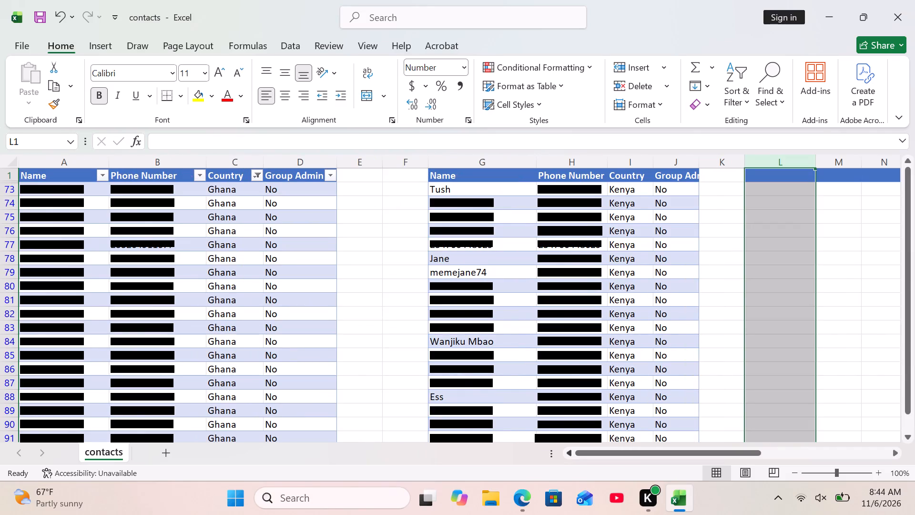
pyautogui.scroll(-6, 579, 258)
pyautogui.scroll(2, 578, 259)
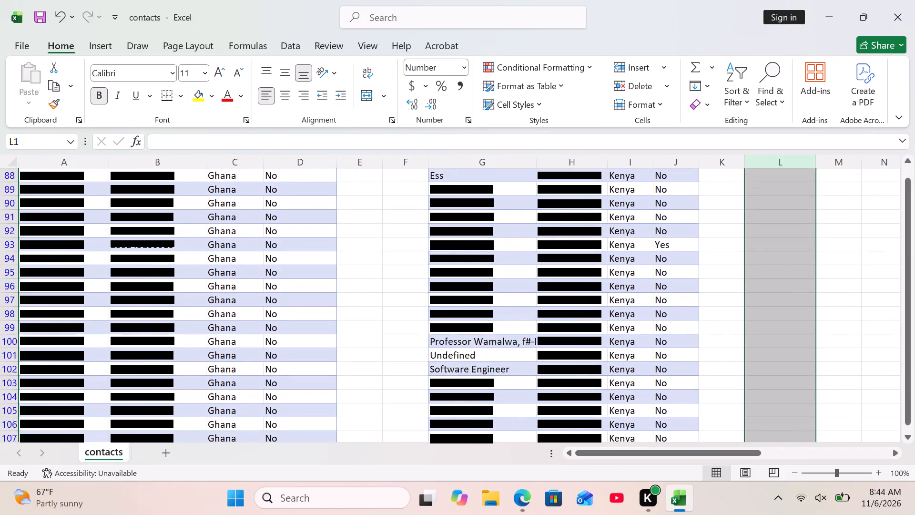
pyautogui.scroll(8, 578, 259)
pyautogui.click(253, 178)
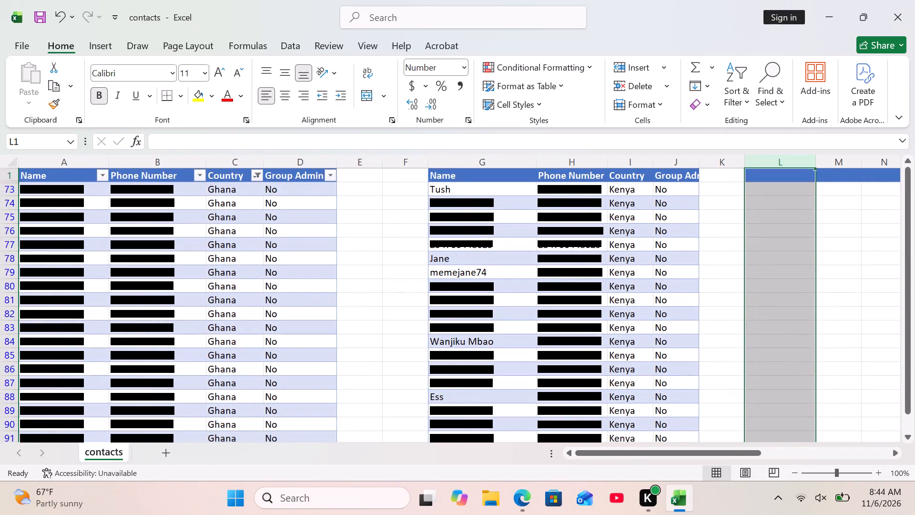
pyautogui.click(96, 327)
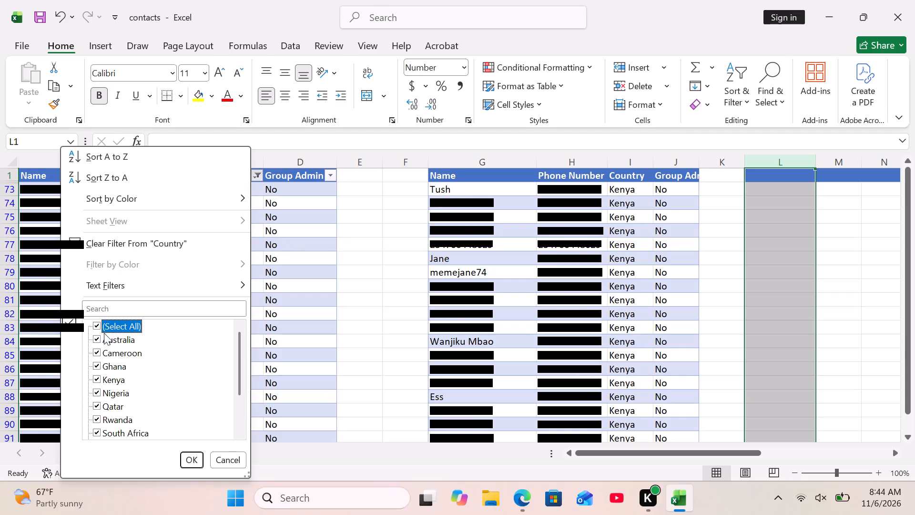
pyautogui.click(188, 460)
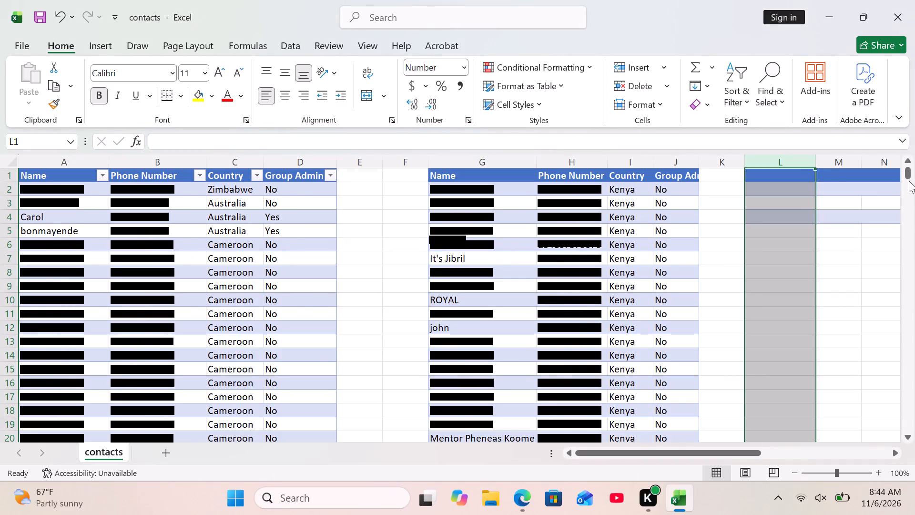
# Examine the full main contacts table and the neighbouring Kenya list from the first row to the last.
pyautogui.moveTo(909, 176); pyautogui.dragTo(914, 405)
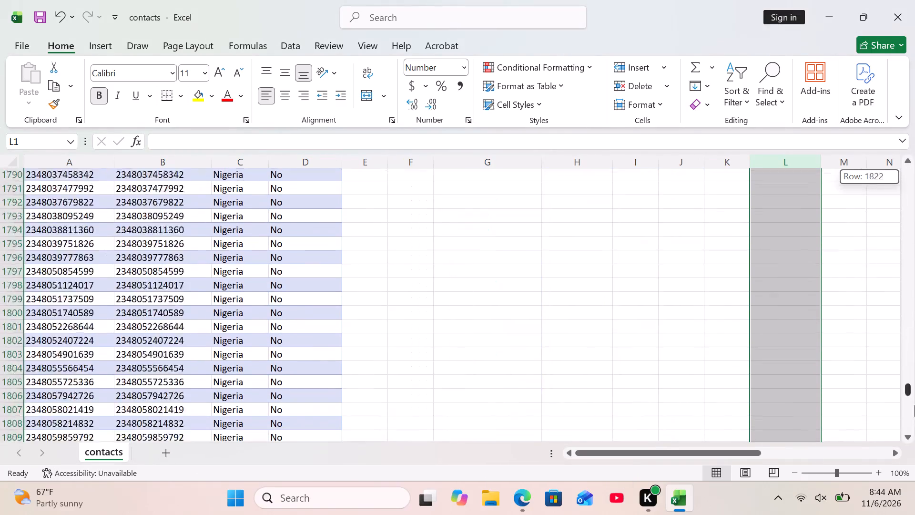
pyautogui.moveTo(914, 405); pyautogui.dragTo(914, 479)
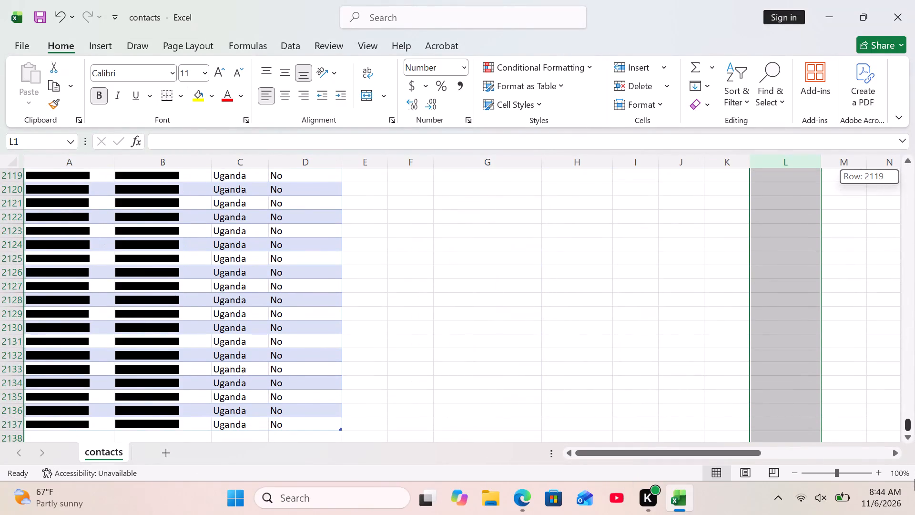
pyautogui.moveTo(914, 479); pyautogui.dragTo(914, 364)
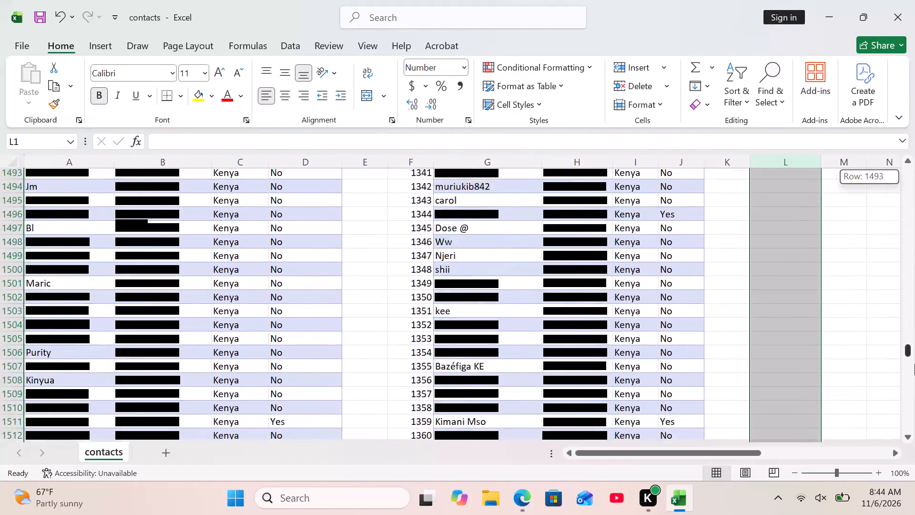
pyautogui.moveTo(914, 364); pyautogui.dragTo(914, 360)
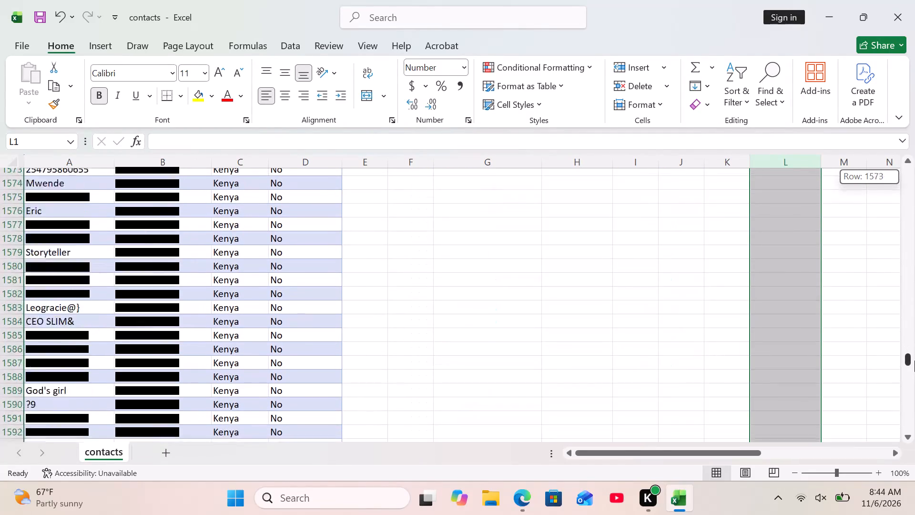
pyautogui.moveTo(914, 360); pyautogui.dragTo(914, 355)
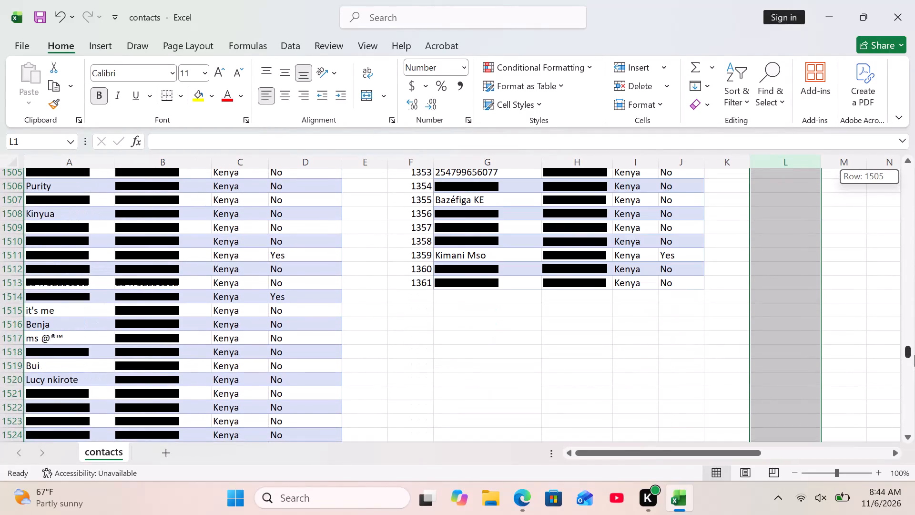
pyautogui.moveTo(914, 355); pyautogui.dragTo(914, 366)
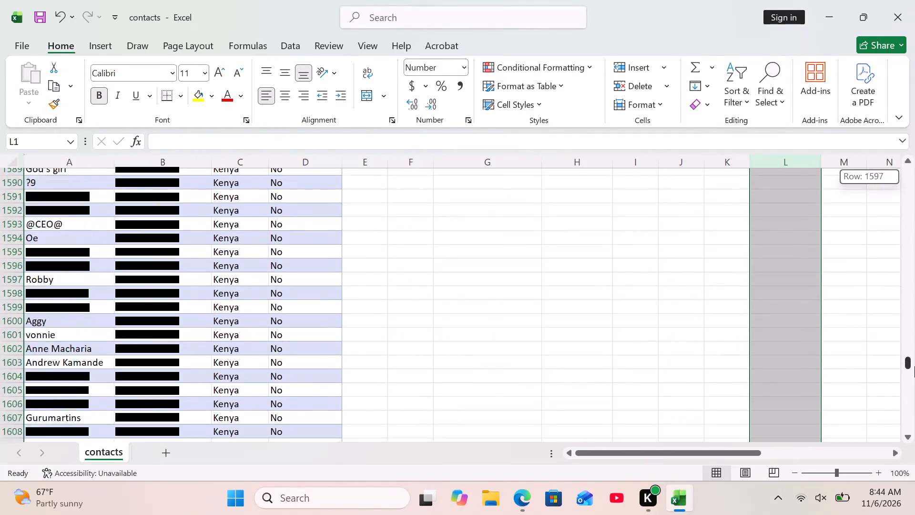
pyautogui.moveTo(914, 366); pyautogui.dragTo(914, 445)
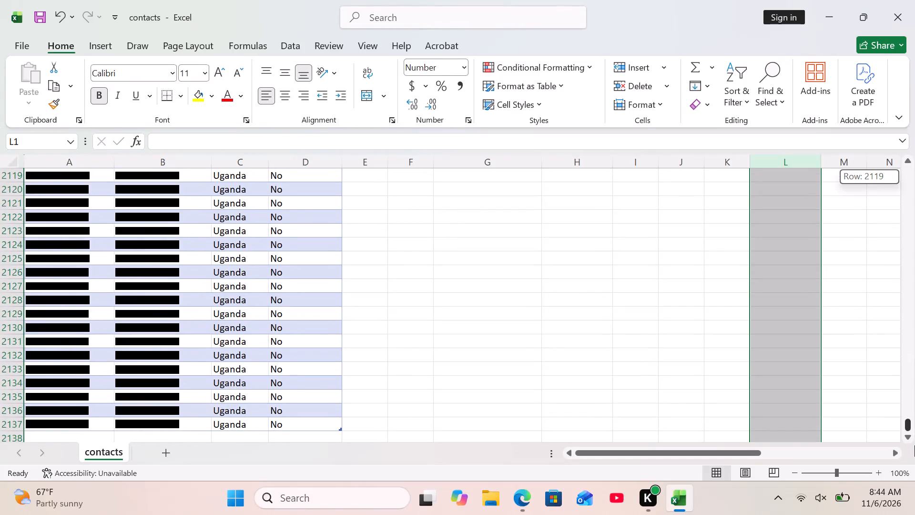
pyautogui.moveTo(914, 445); pyautogui.dragTo(914, 227)
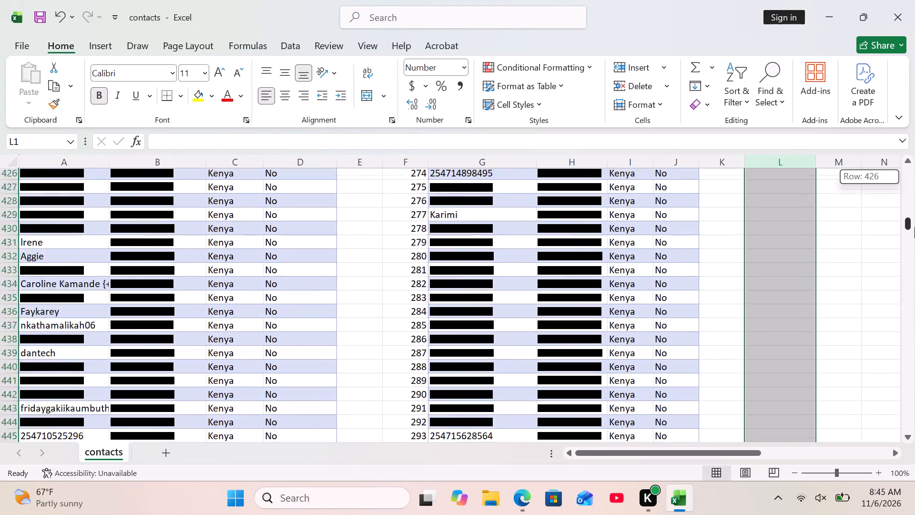
pyautogui.moveTo(914, 227); pyautogui.dragTo(914, 219)
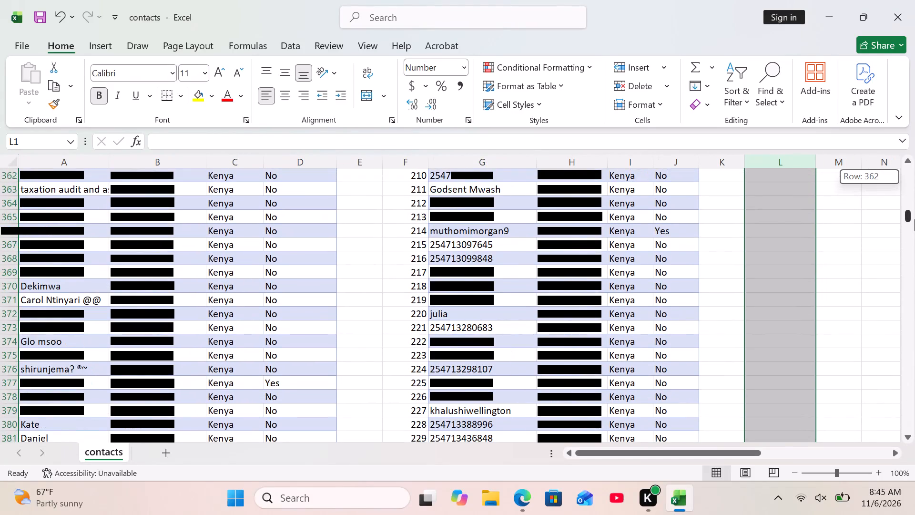
pyautogui.moveTo(914, 219); pyautogui.dragTo(914, 212)
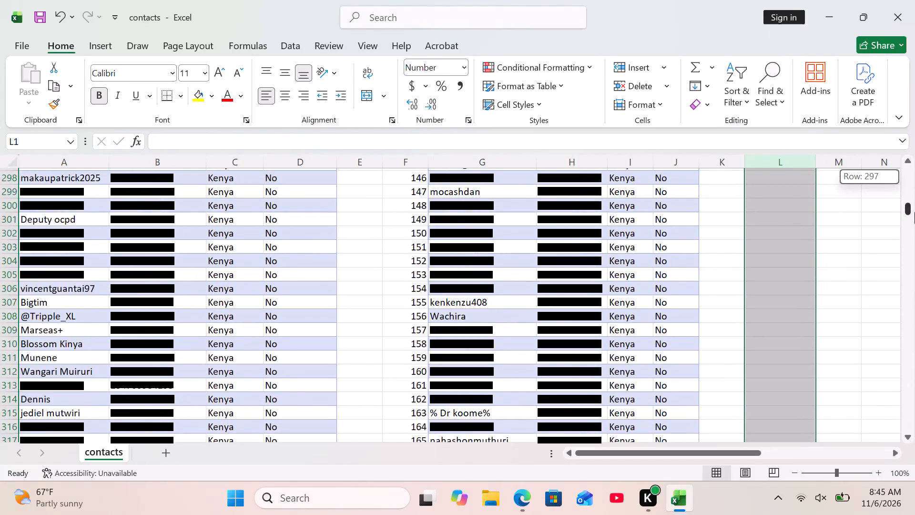
pyautogui.moveTo(914, 212); pyautogui.dragTo(914, 167)
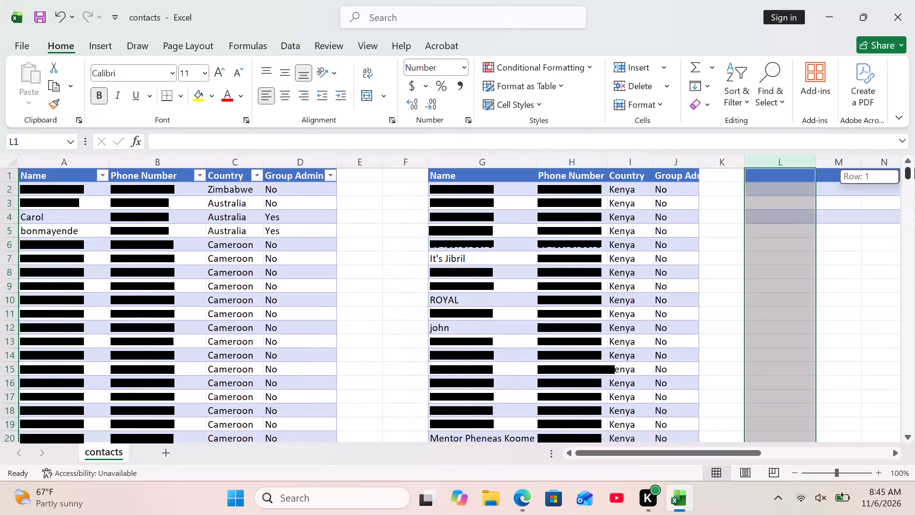
pyautogui.moveTo(914, 167); pyautogui.dragTo(914, 158)
# Convert the Kenya list in F1:J1513 into a table with headers.
pyautogui.click(681, 172)
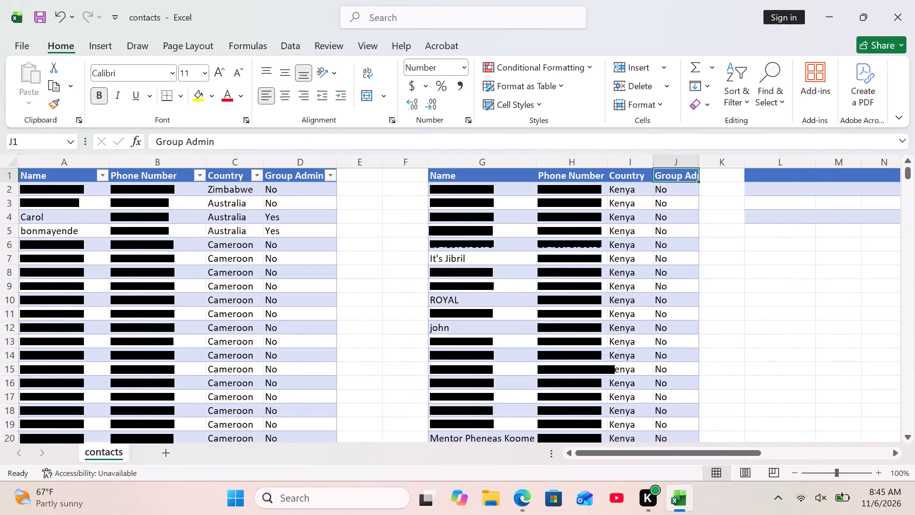
pyautogui.click(469, 179)
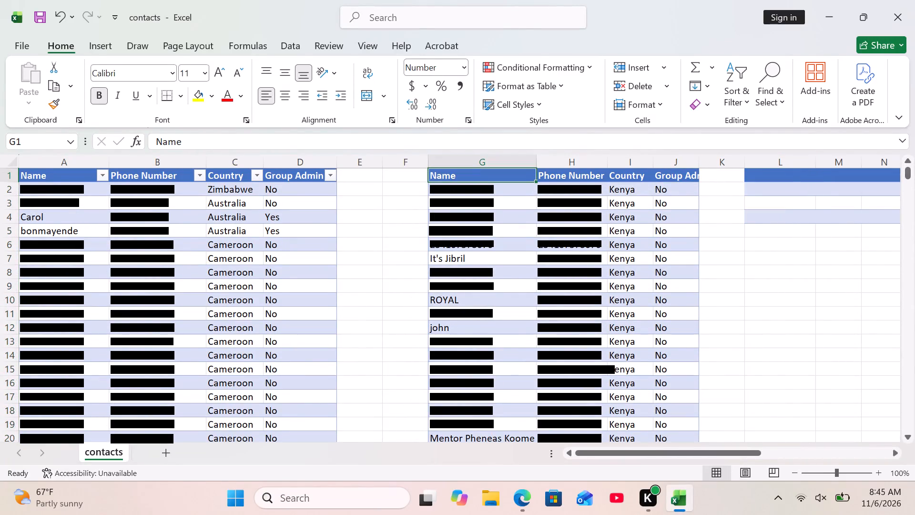
pyautogui.hotkey('ctrl', 'a')
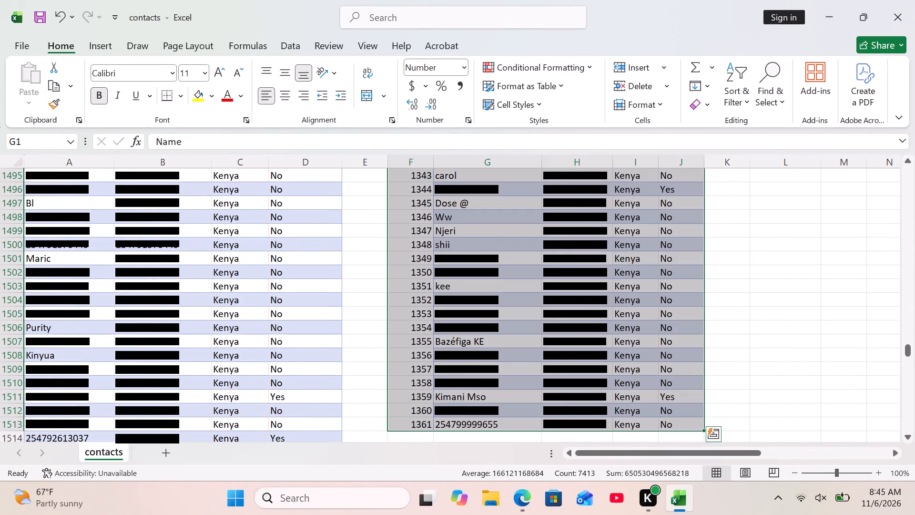
pyautogui.click(105, 48)
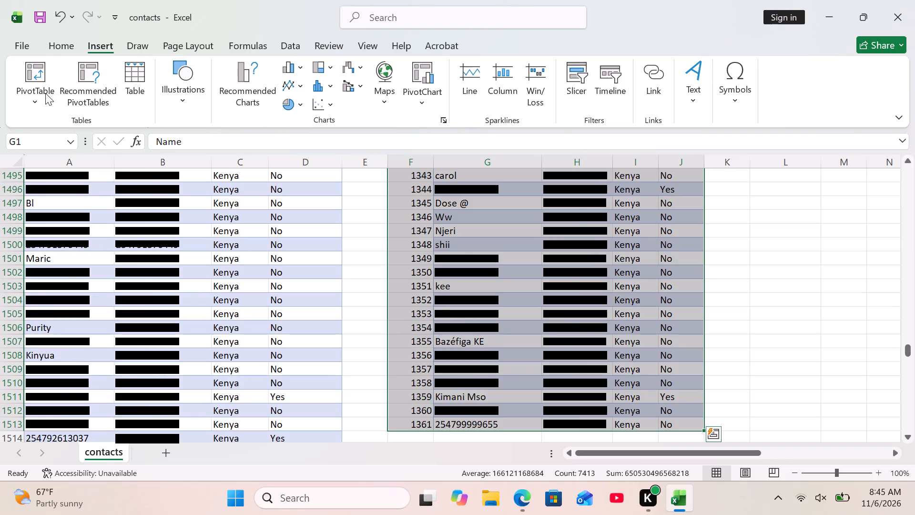
pyautogui.click(134, 92)
pyautogui.click(549, 350)
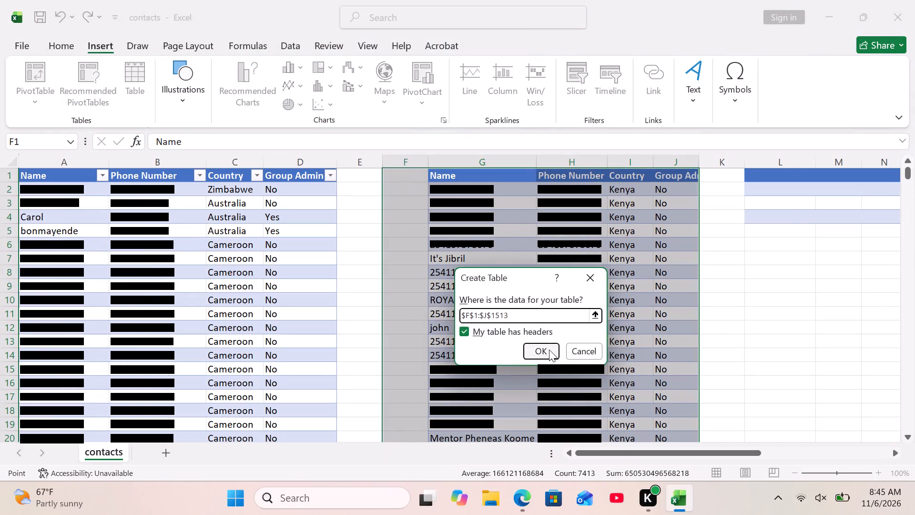
# Filter the Kenya table's Group Admin column to show only Yes.
pyautogui.click(741, 178)
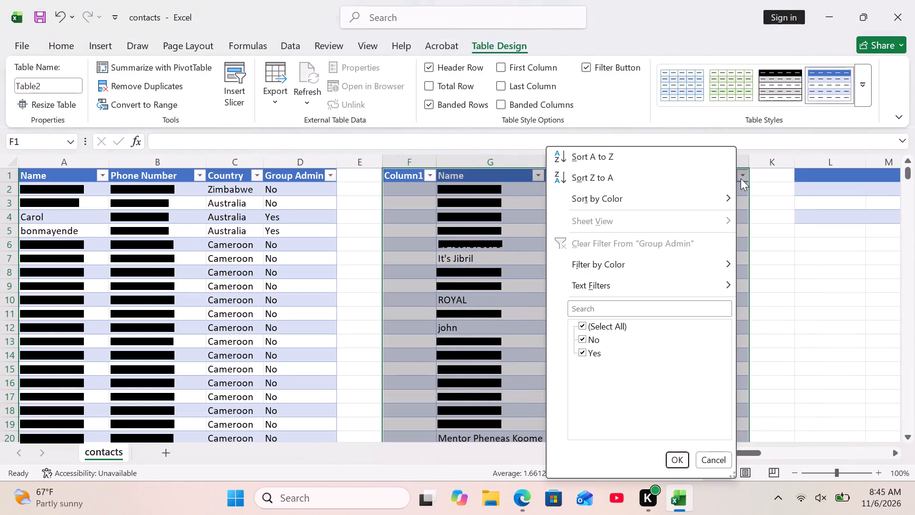
pyautogui.click(584, 337)
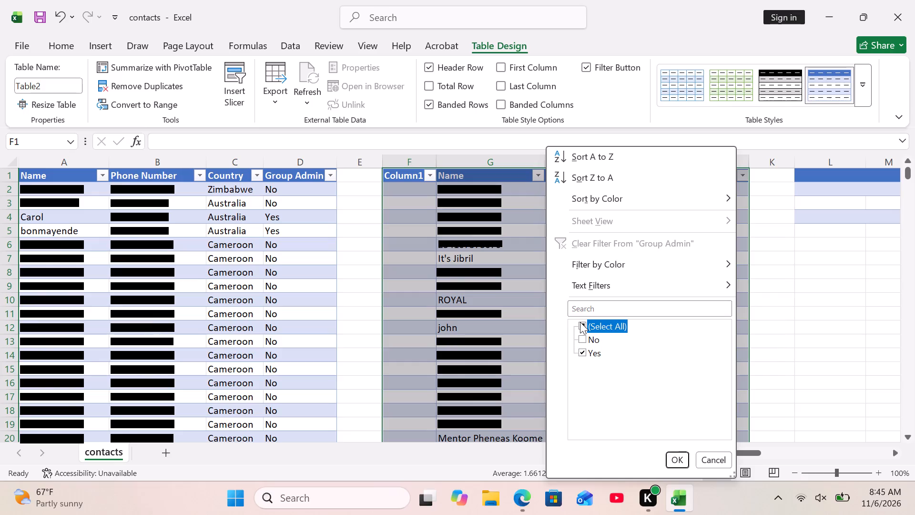
pyautogui.click(580, 322)
pyautogui.click(582, 339)
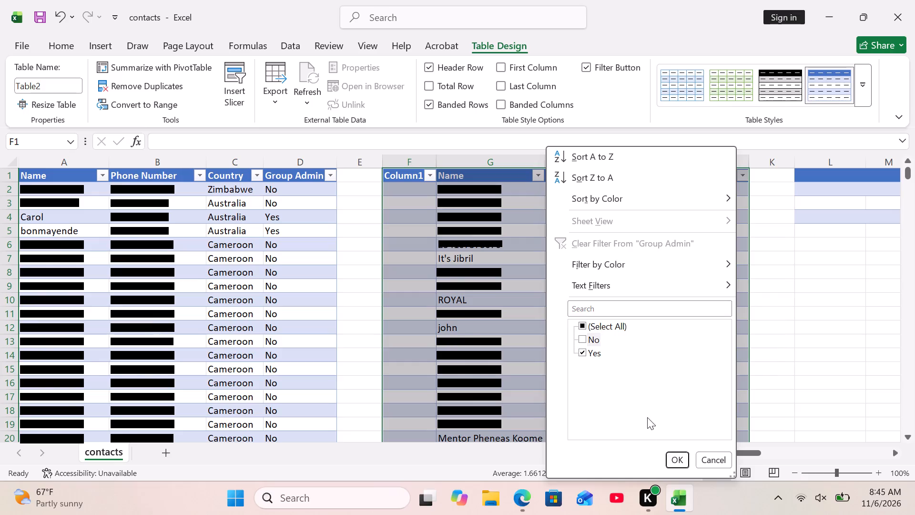
pyautogui.click(679, 460)
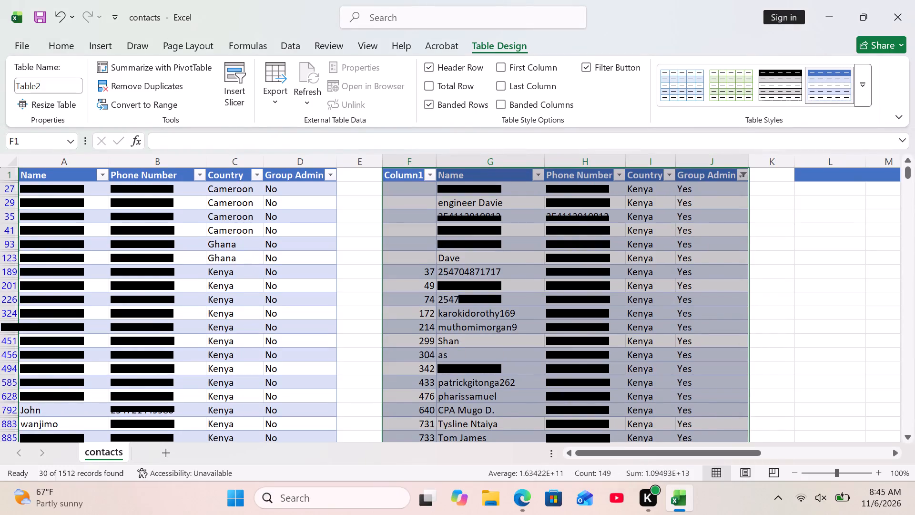
# Examine the filtered Kenya group admin rows from the top to the end of the table.
pyautogui.click(805, 286)
pyautogui.scroll(-4, 713, 335)
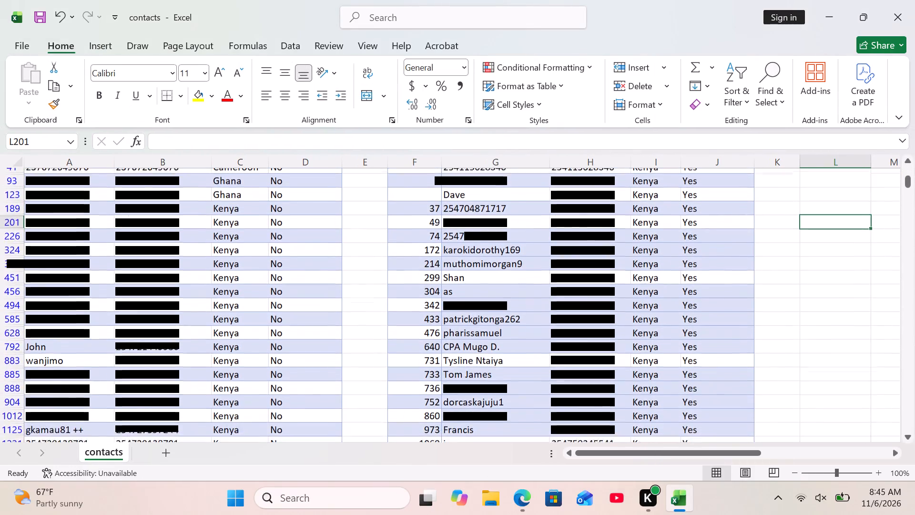
pyautogui.scroll(-9, 712, 336)
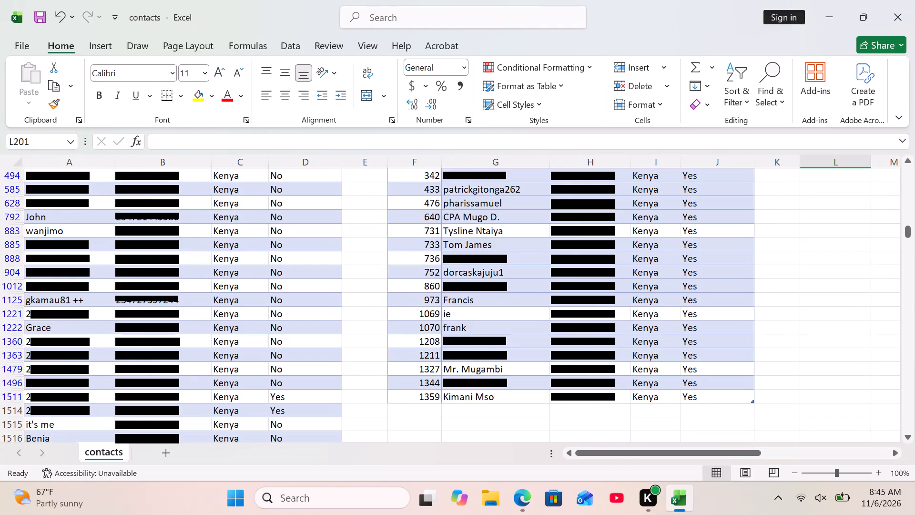
pyautogui.scroll(2, 705, 344)
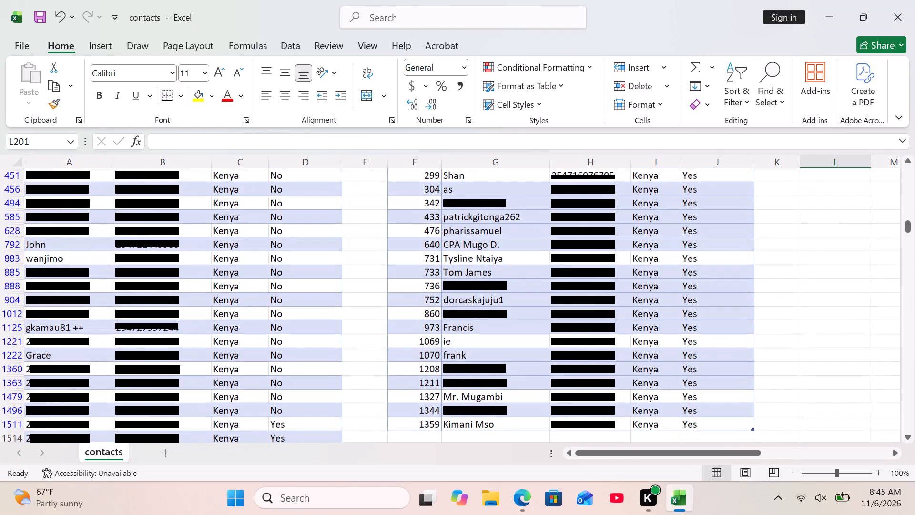
pyautogui.scroll(5, 705, 344)
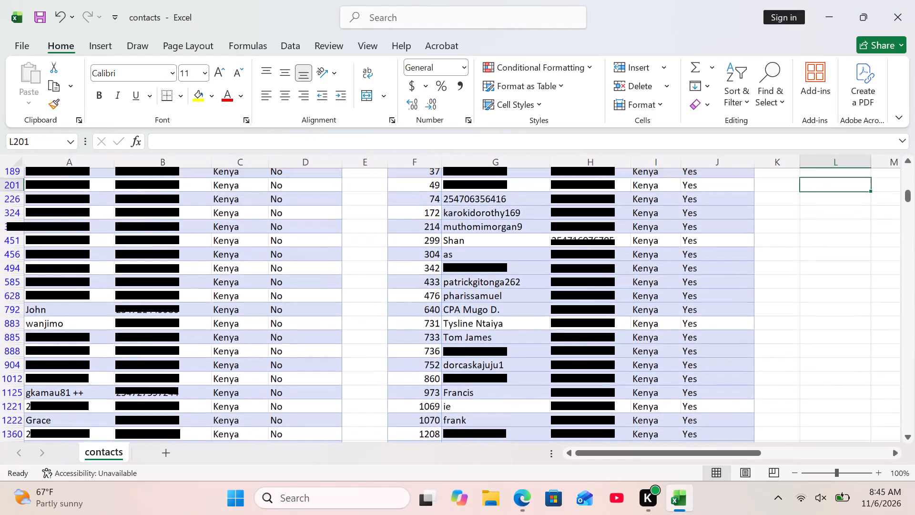
pyautogui.scroll(8, 705, 344)
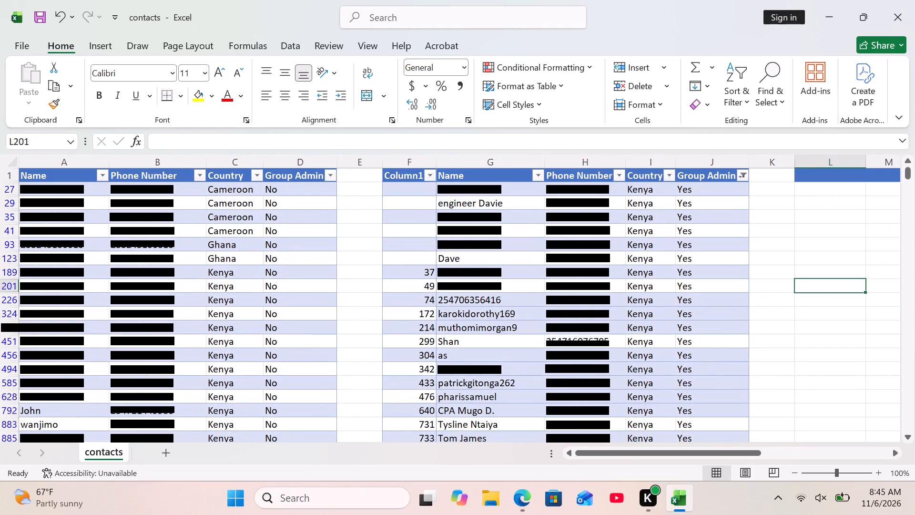
pyautogui.scroll(-2, 705, 344)
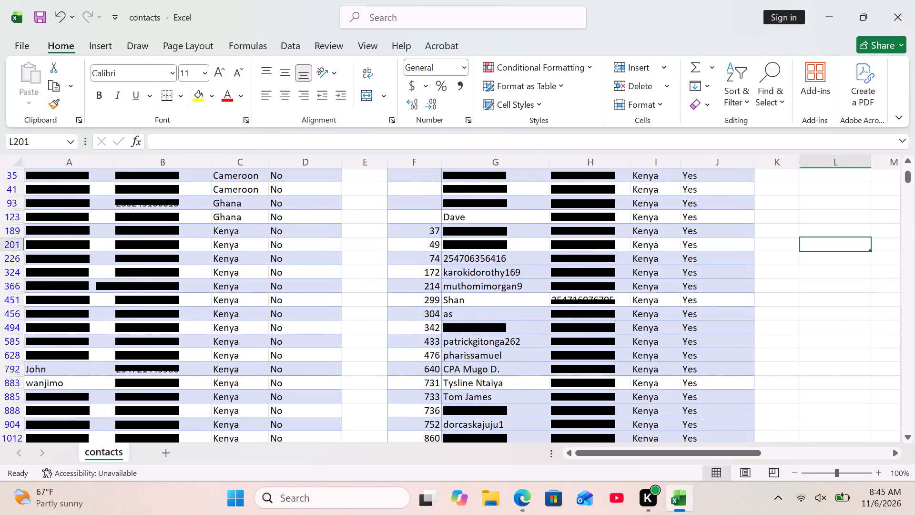
pyautogui.scroll(-7, 705, 344)
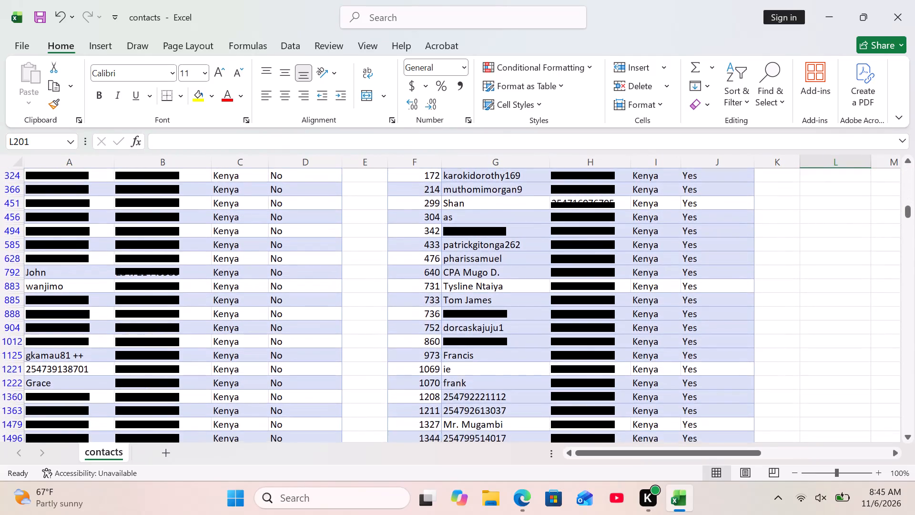
pyautogui.scroll(-4, 705, 344)
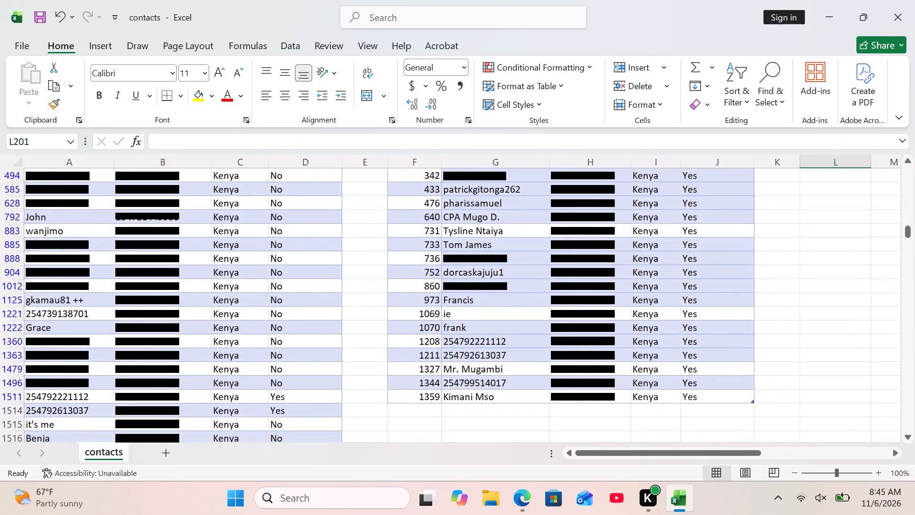
pyautogui.scroll(13, 705, 344)
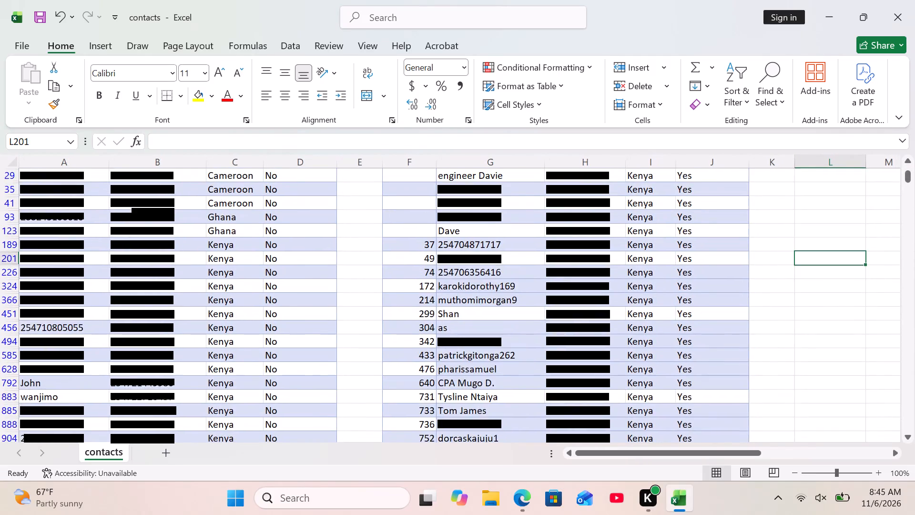
pyautogui.scroll(4, 705, 344)
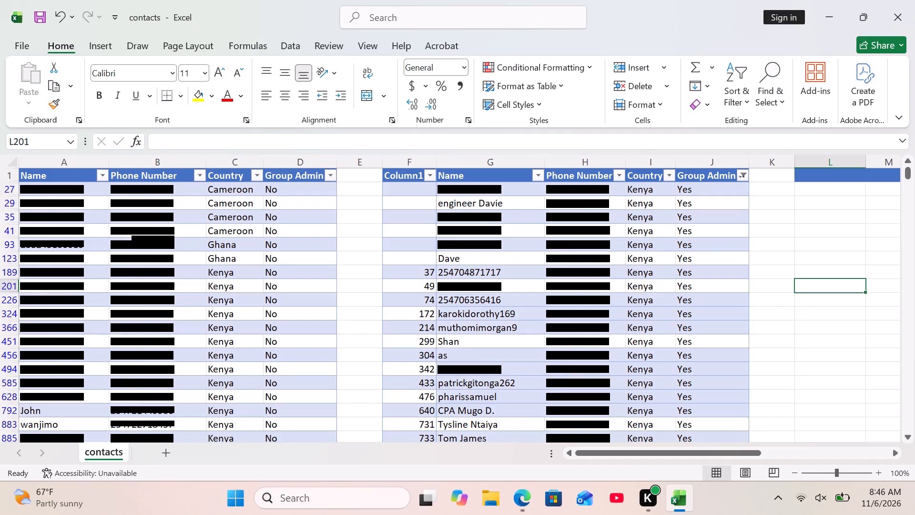
pyautogui.scroll(-12, 705, 344)
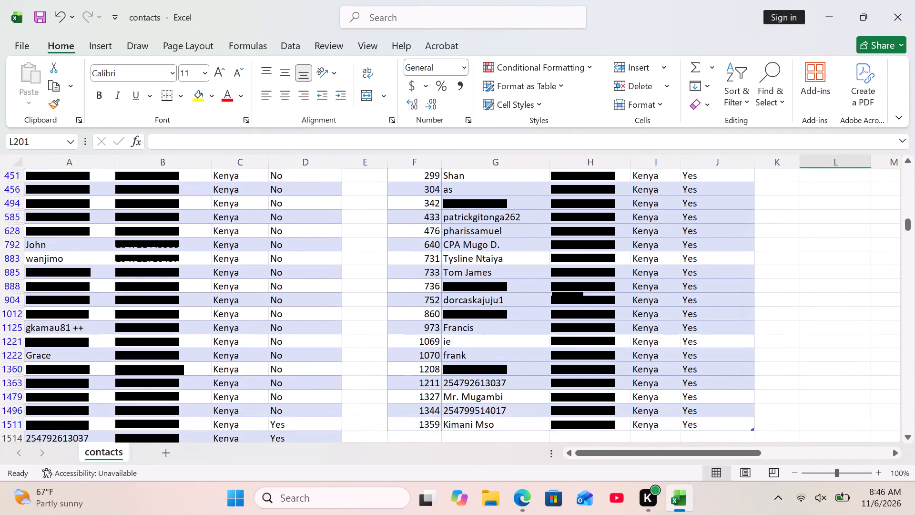
pyautogui.scroll(-6, 705, 344)
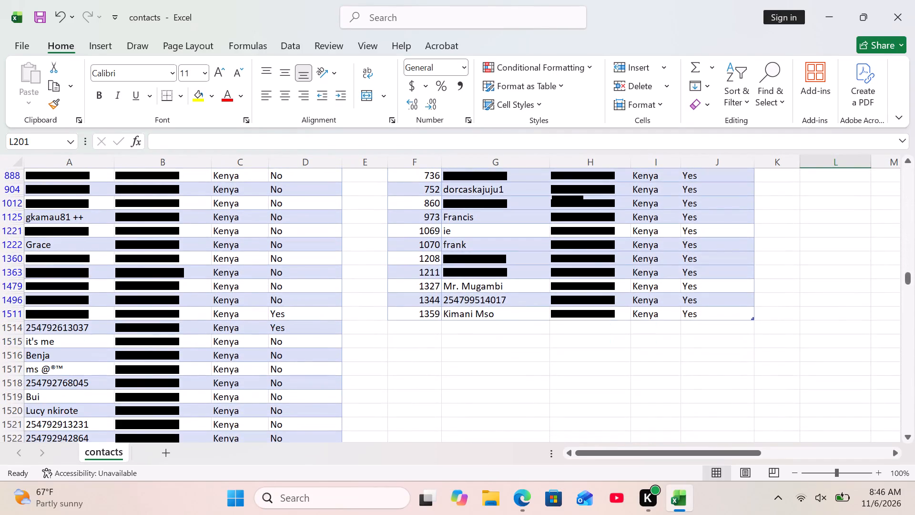
pyautogui.scroll(6, 705, 344)
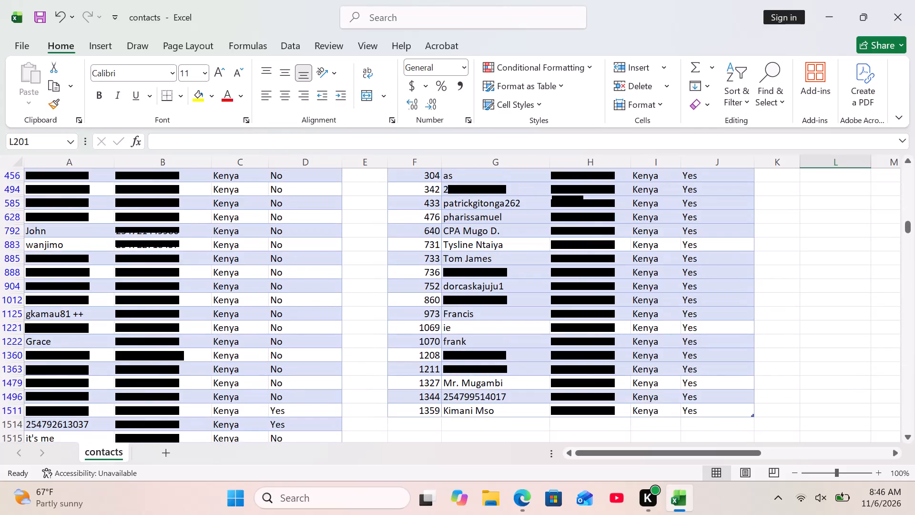
pyautogui.scroll(2, 705, 344)
pyautogui.scroll(-1, 705, 344)
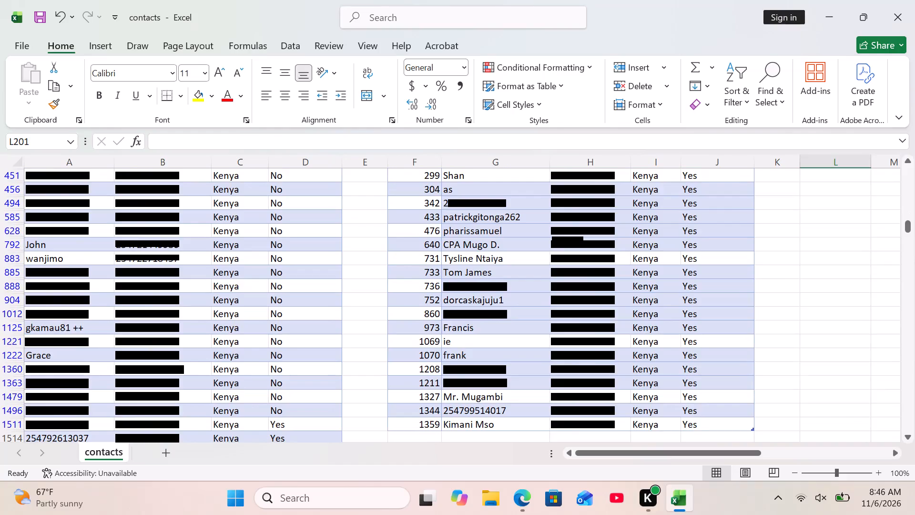
pyautogui.scroll(7, 705, 344)
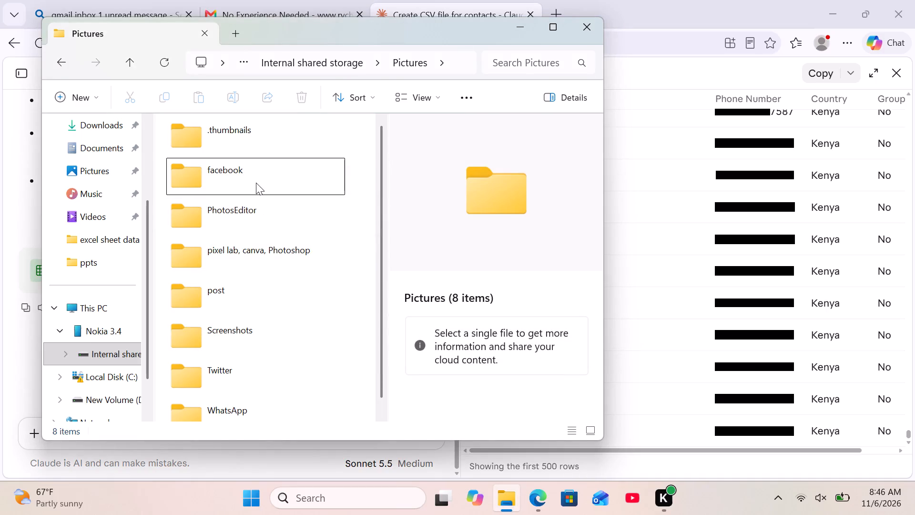
# View the JPG image in the phone's Pictures WhatsApp folder, closing the image viewer and File Explorer when finished.
pyautogui.scroll(-5, 228, 306)
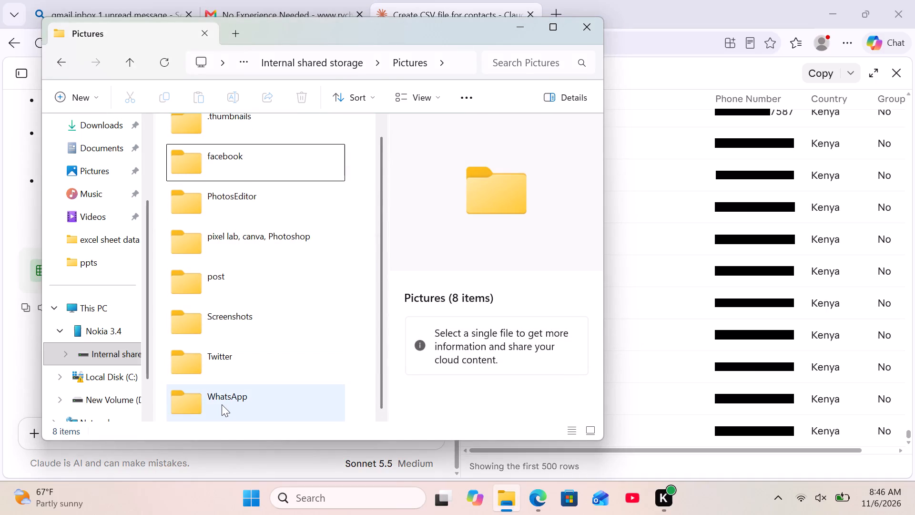
pyautogui.doubleClick(222, 404)
pyautogui.doubleClick(225, 156)
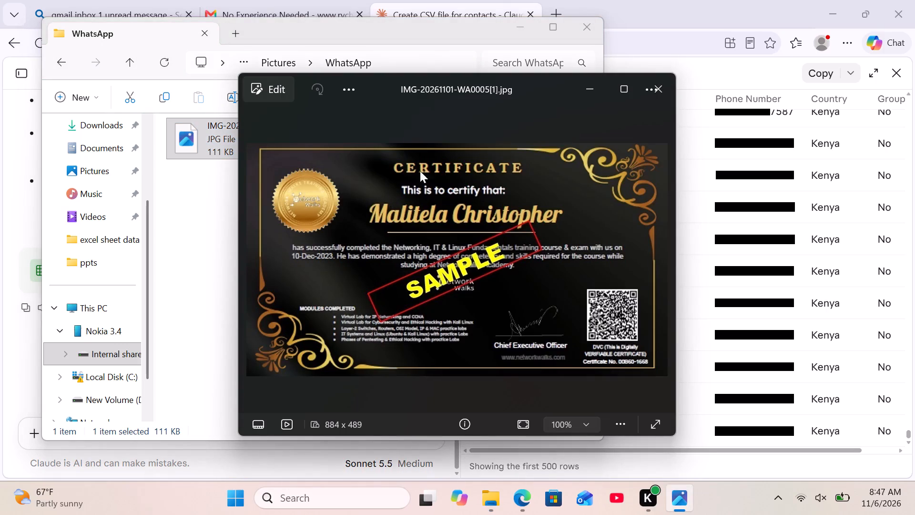
pyautogui.click(662, 87)
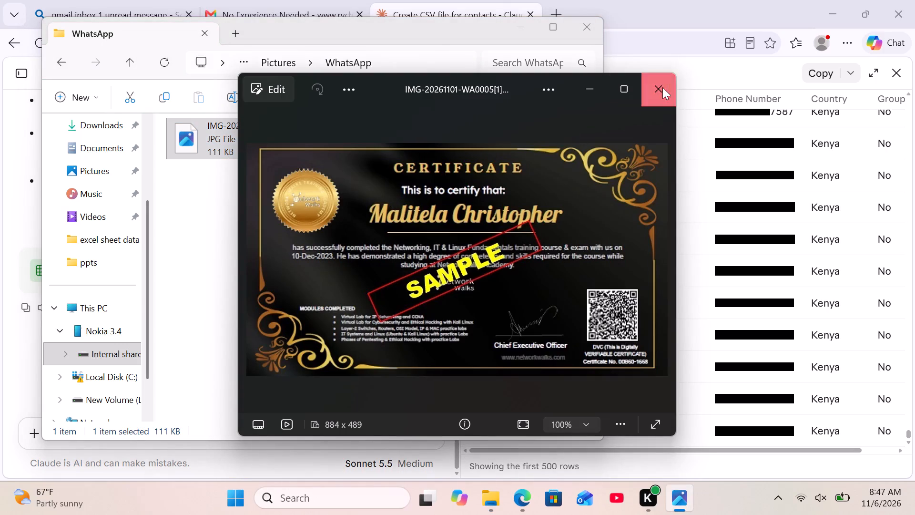
pyautogui.click(597, 21)
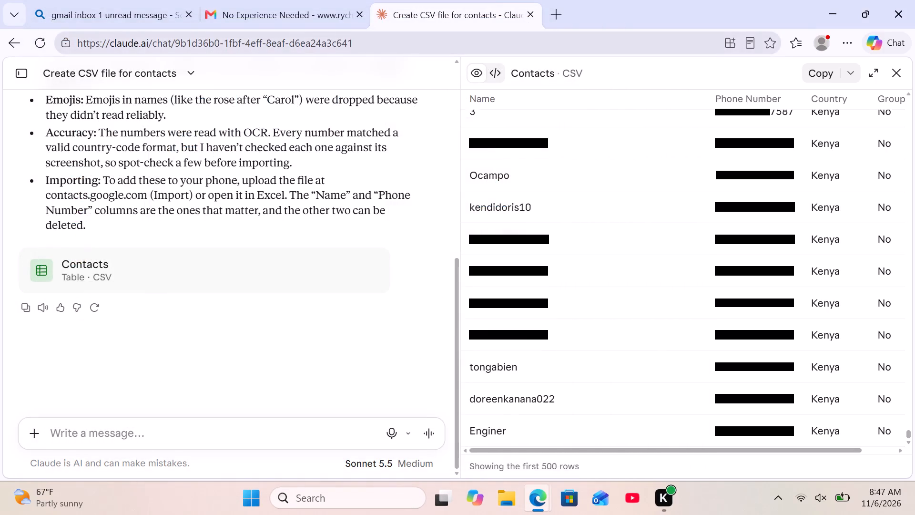
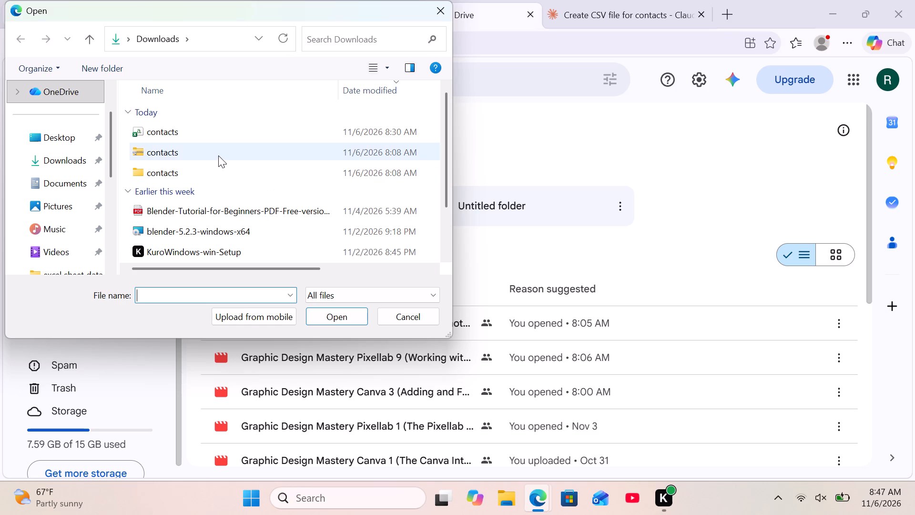
# Dismiss Google Drive's file upload dialog without choosing a file.
pyautogui.click(440, 14)
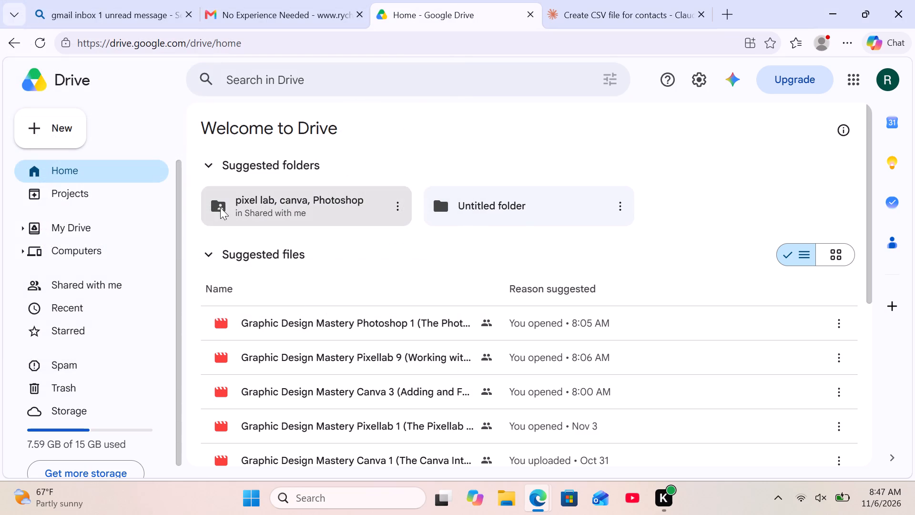
# Open Untitled folder from the suggested folders on the Google Drive home page.
pyautogui.click(105, 166)
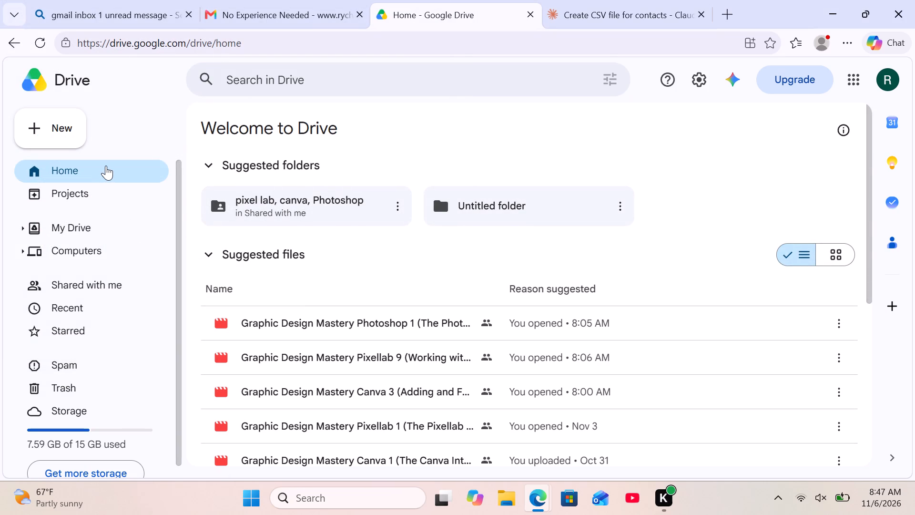
pyautogui.click(106, 165)
pyautogui.scroll(-5, 329, 307)
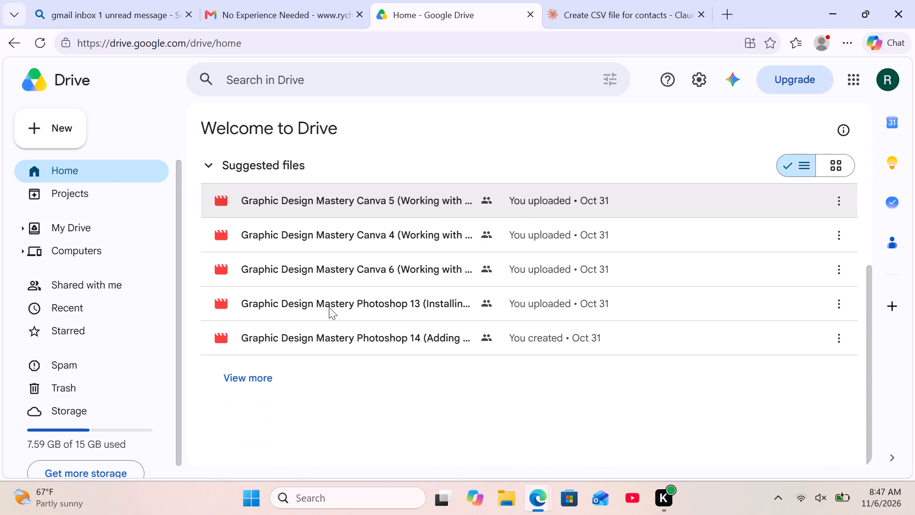
pyautogui.scroll(4, 329, 307)
pyautogui.scroll(2, 337, 266)
pyautogui.click(478, 198)
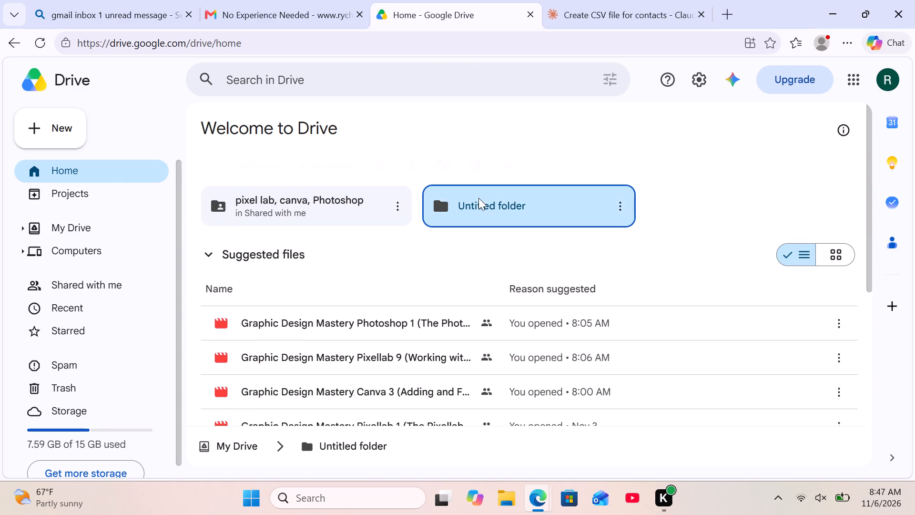
pyautogui.doubleClick(478, 198)
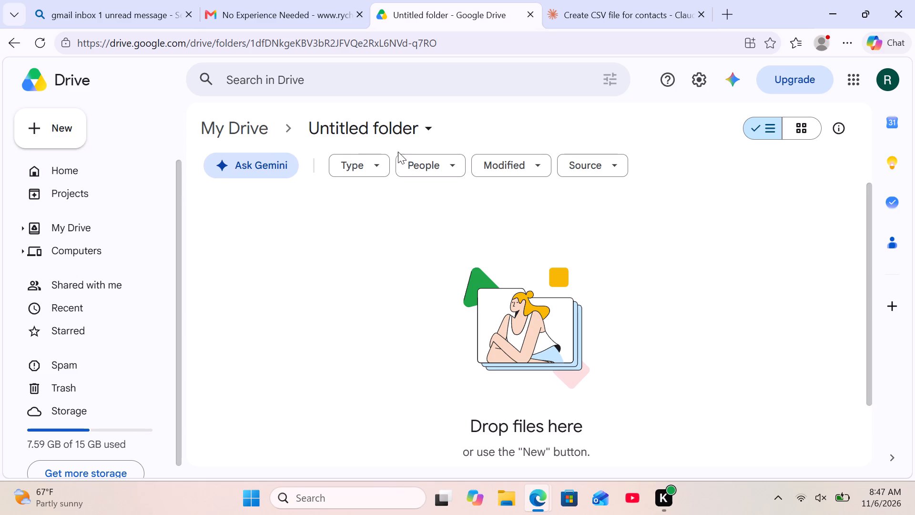
# Rename the open Drive folder as contacts.
pyautogui.click(387, 132)
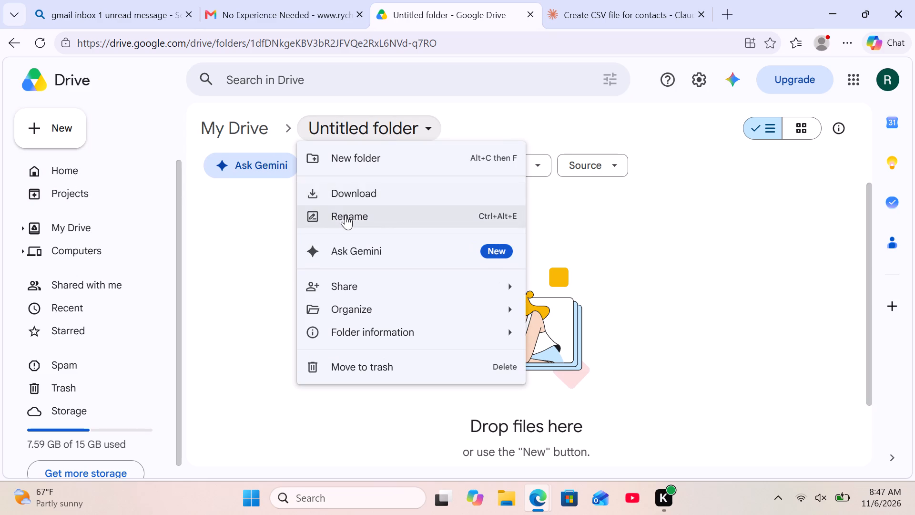
pyautogui.click(346, 215)
pyautogui.write('contact')
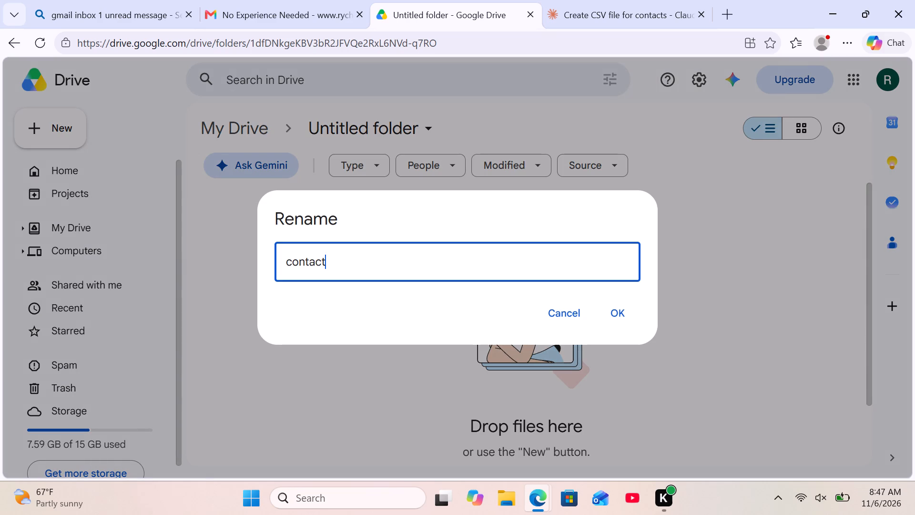
pyautogui.press('s')
pyautogui.press('Return')
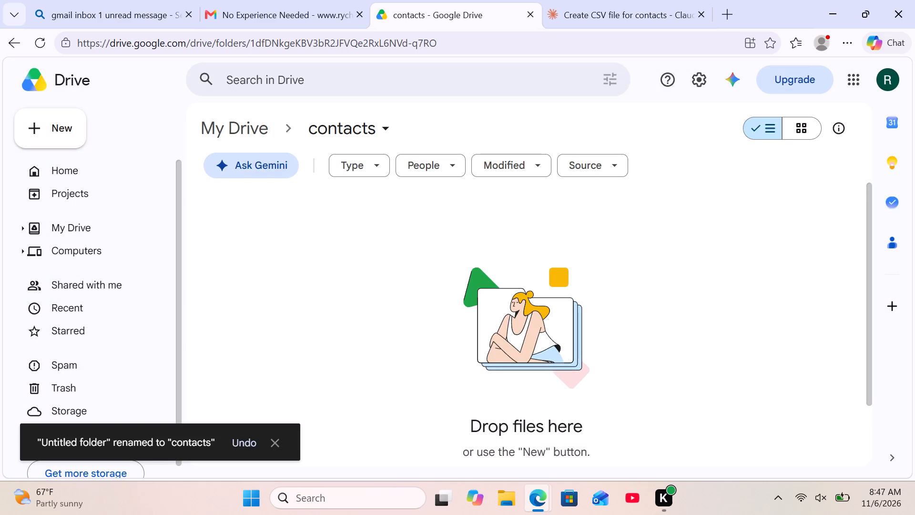
pyautogui.click(310, 316)
# Upload the contacts CSV file from Downloads into the Drive contacts folder.
pyautogui.click(64, 140)
pyautogui.click(80, 167)
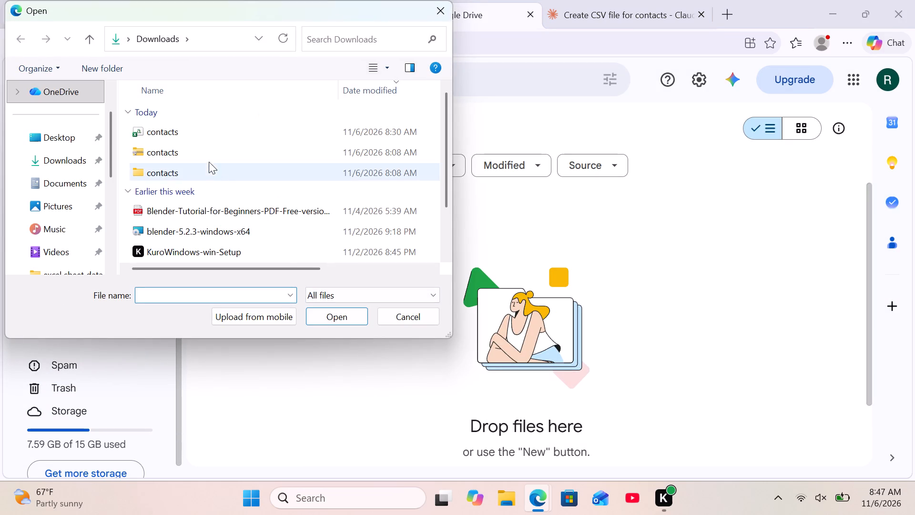
pyautogui.click(204, 142)
pyautogui.click(204, 151)
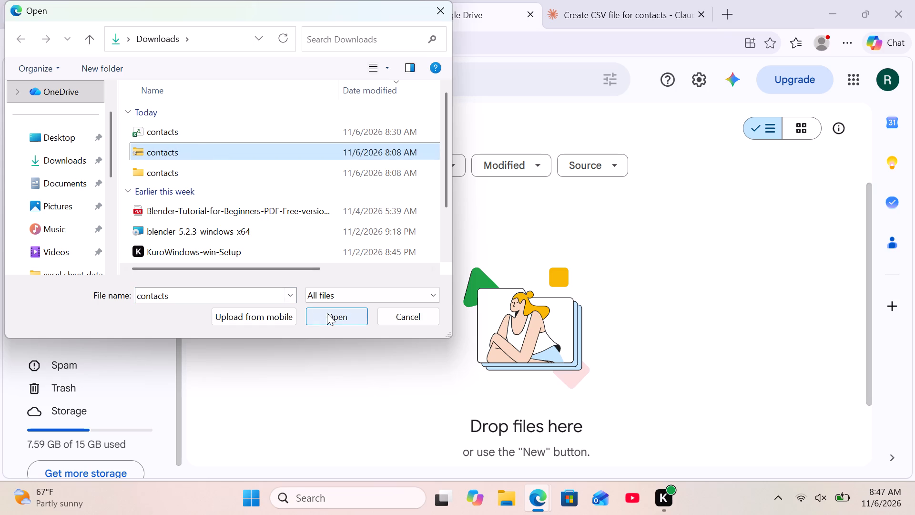
pyautogui.click(171, 127)
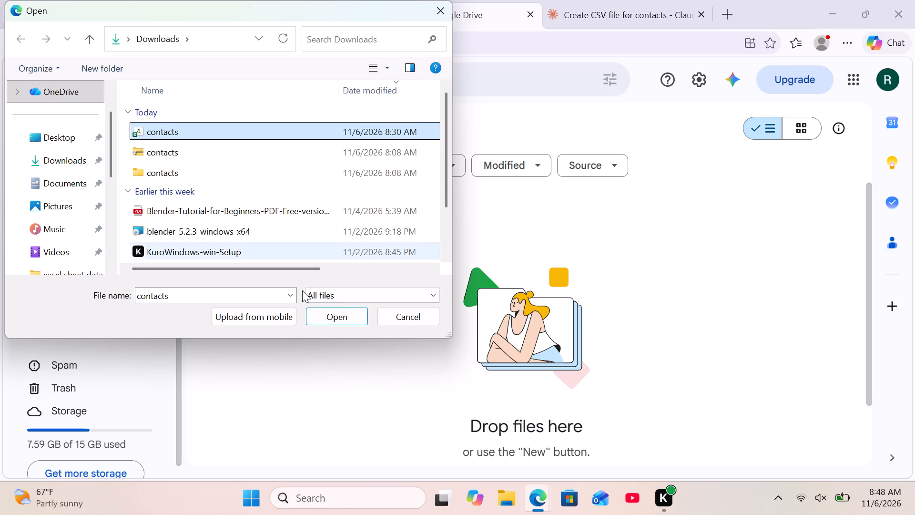
# Complete the upload of the selected contacts CSV file into the Drive contacts folder and dismiss the upload notice.
pyautogui.click(343, 316)
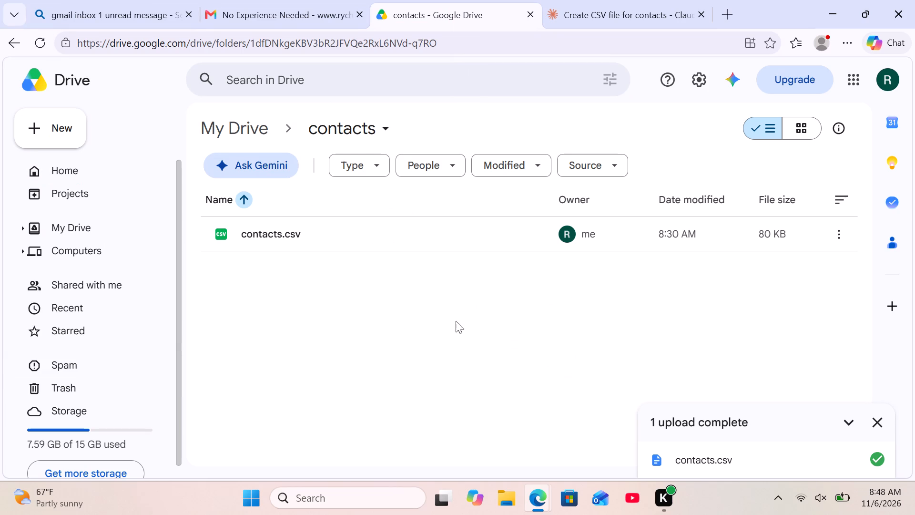